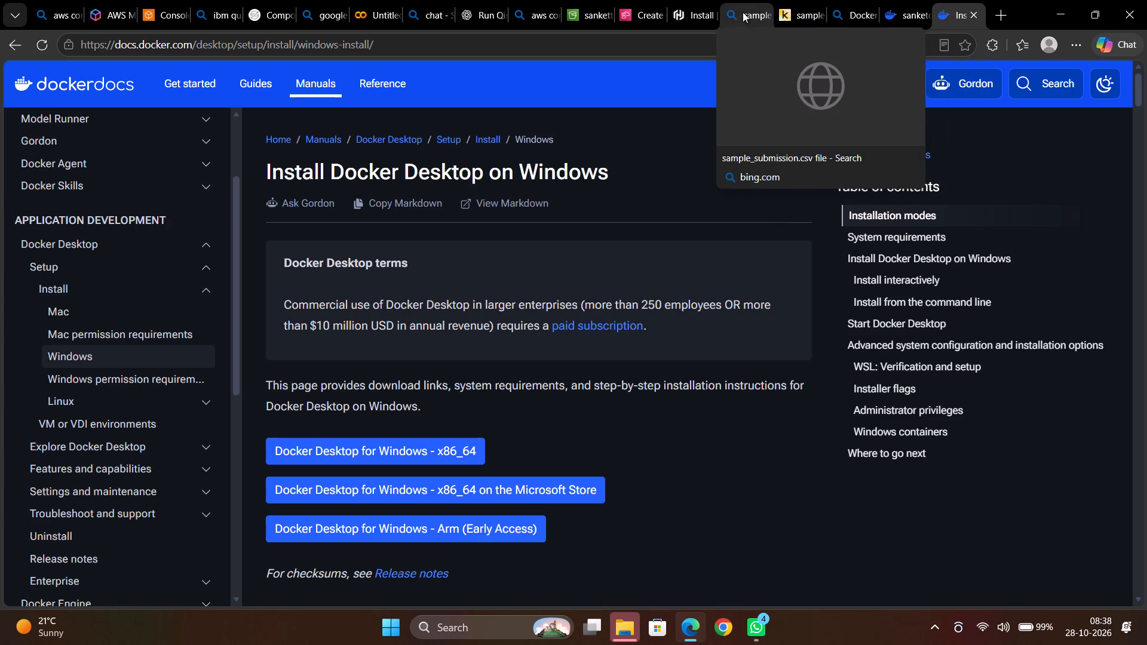
Switch to the AWS console tab, search the services for "inst" and open the EC2 Instances page.
click(578, 19)
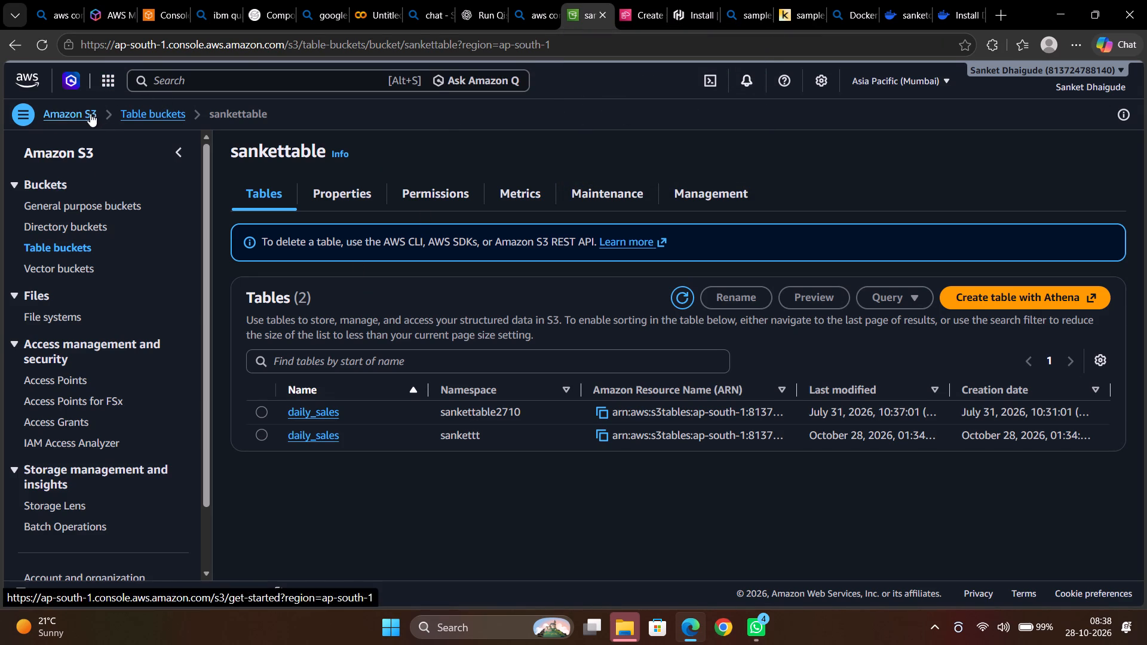
click(30, 117)
click(30, 117)
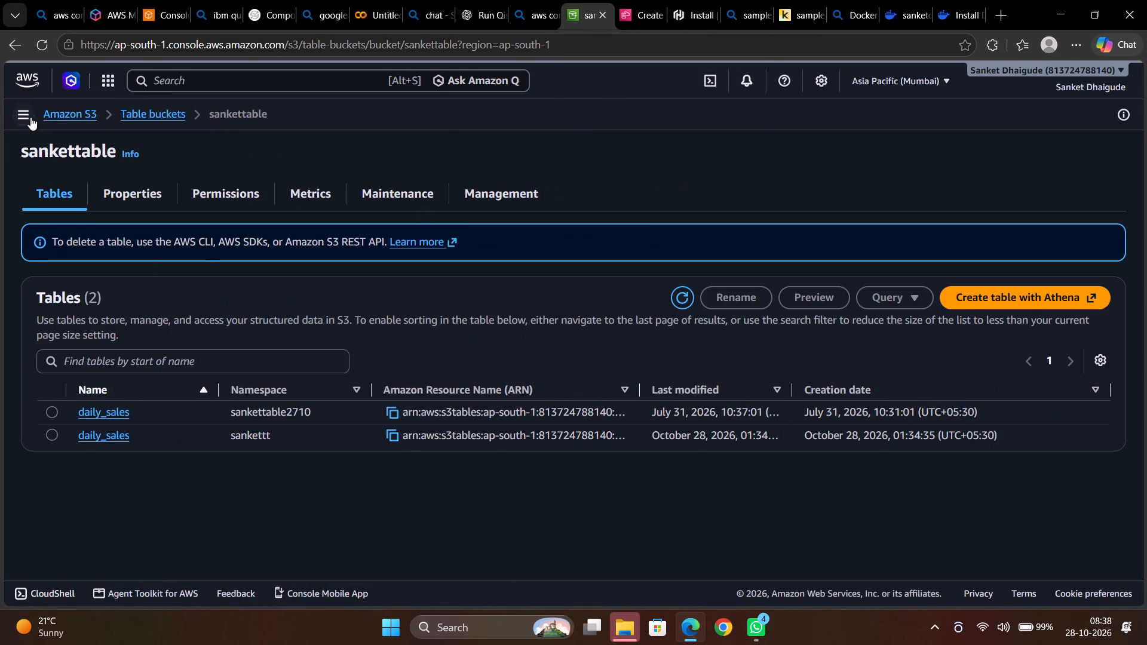
click(180, 73)
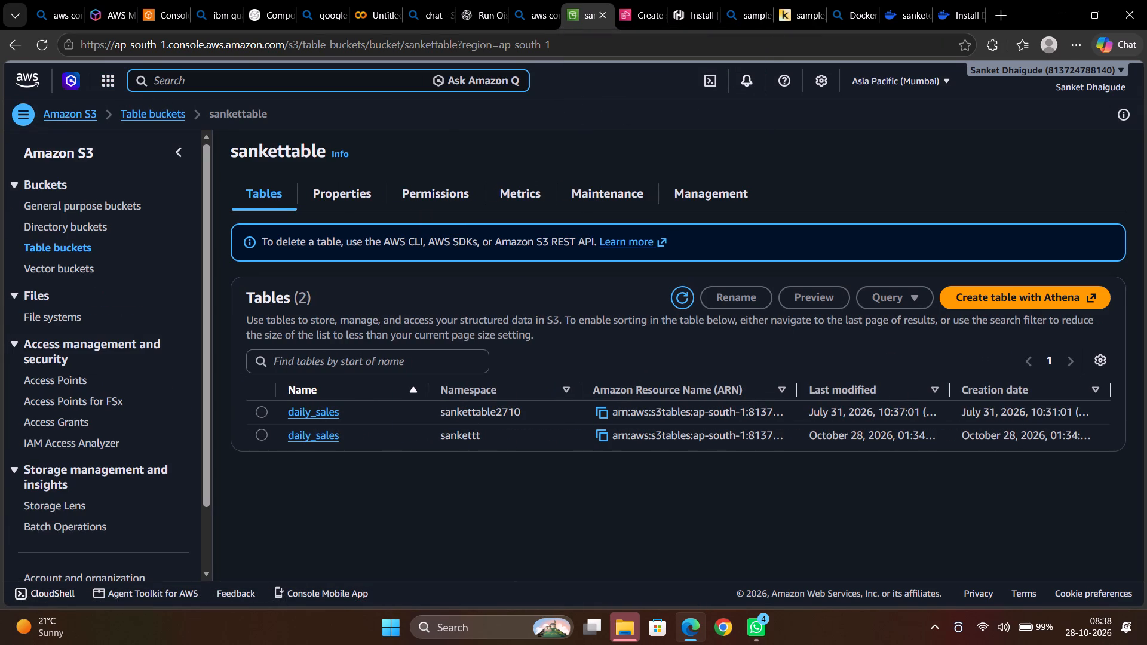
text(in)
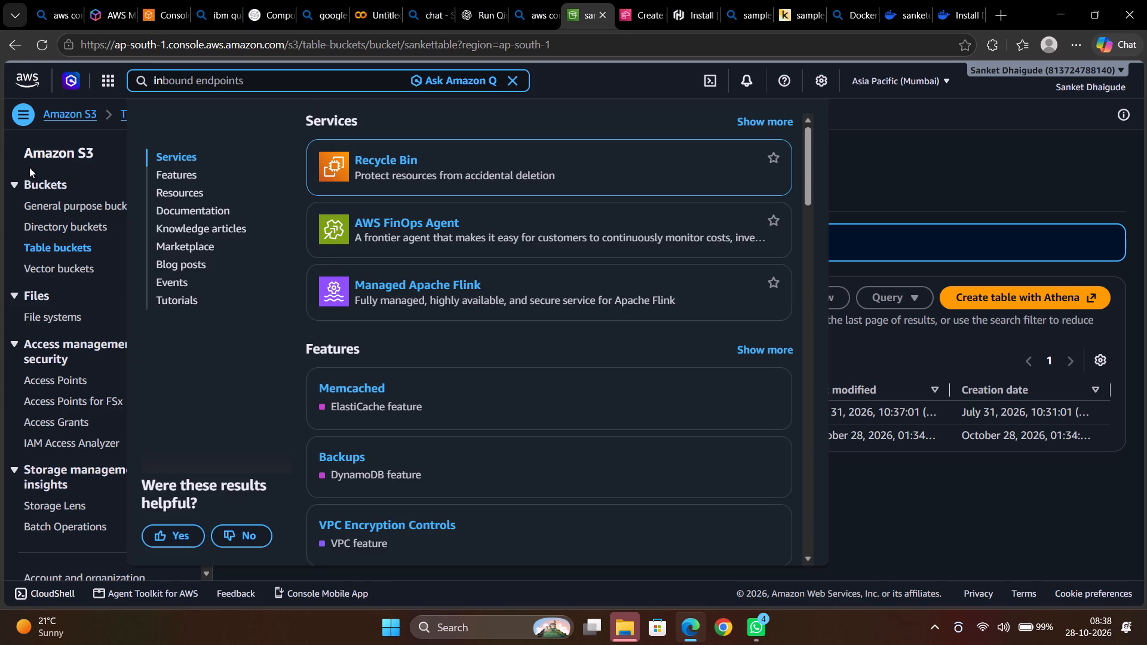
text(st)
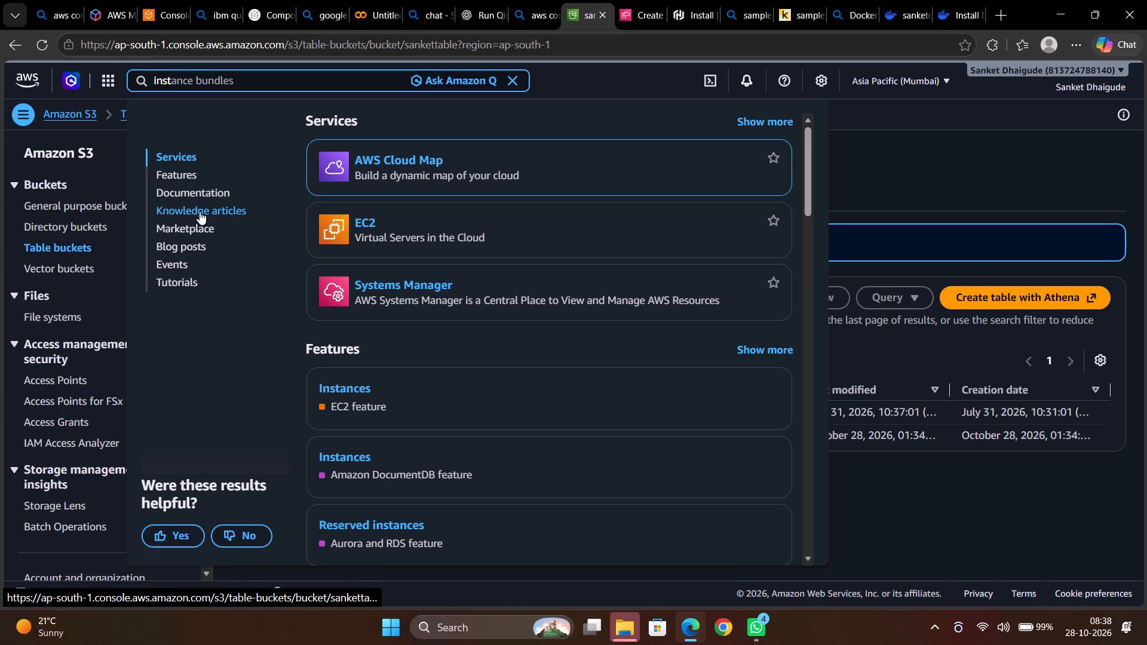
click(350, 388)
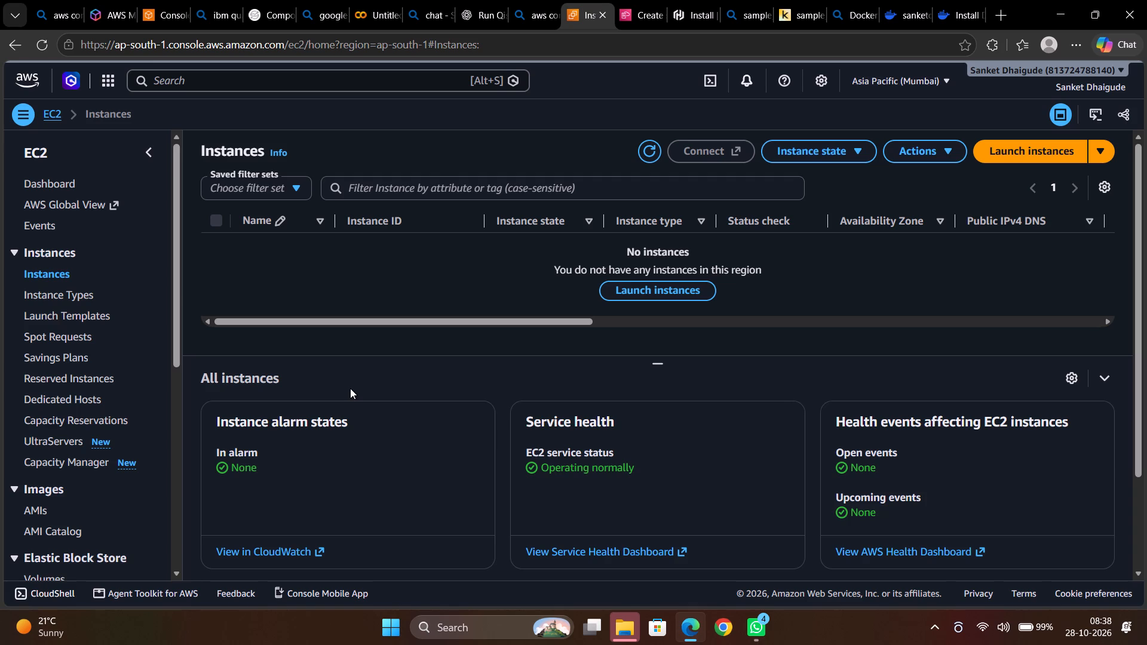
Start launching a new EC2 instance and name it sanket.
scroll(467, 226, up, 1)
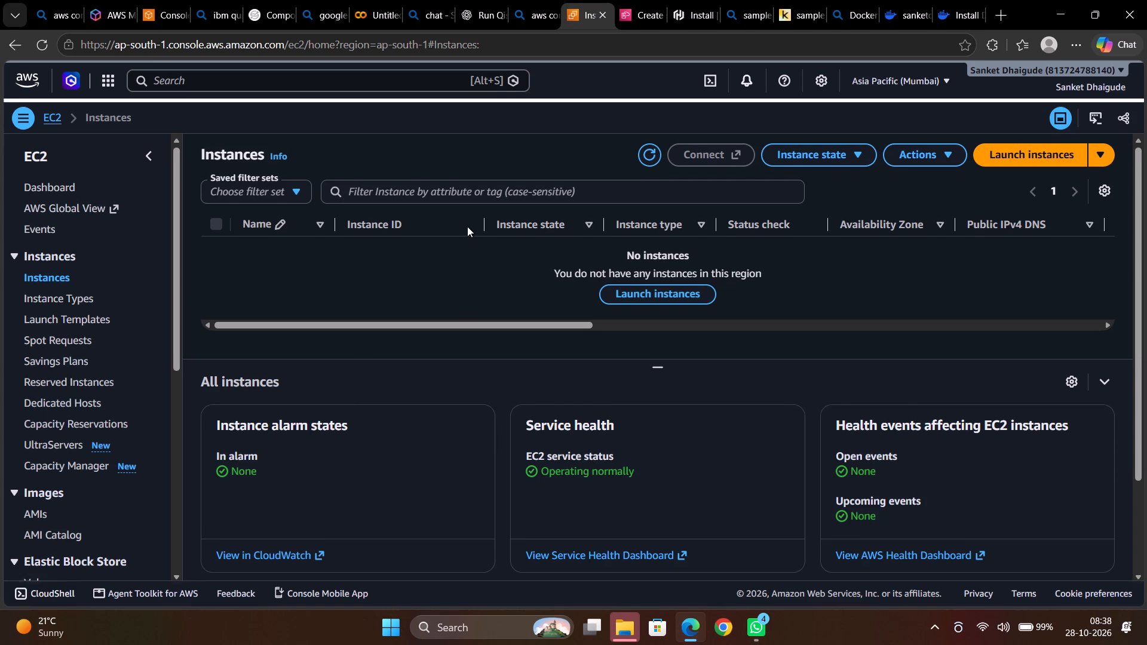
scroll(467, 226, up, 1)
scroll(749, 274, up, 1)
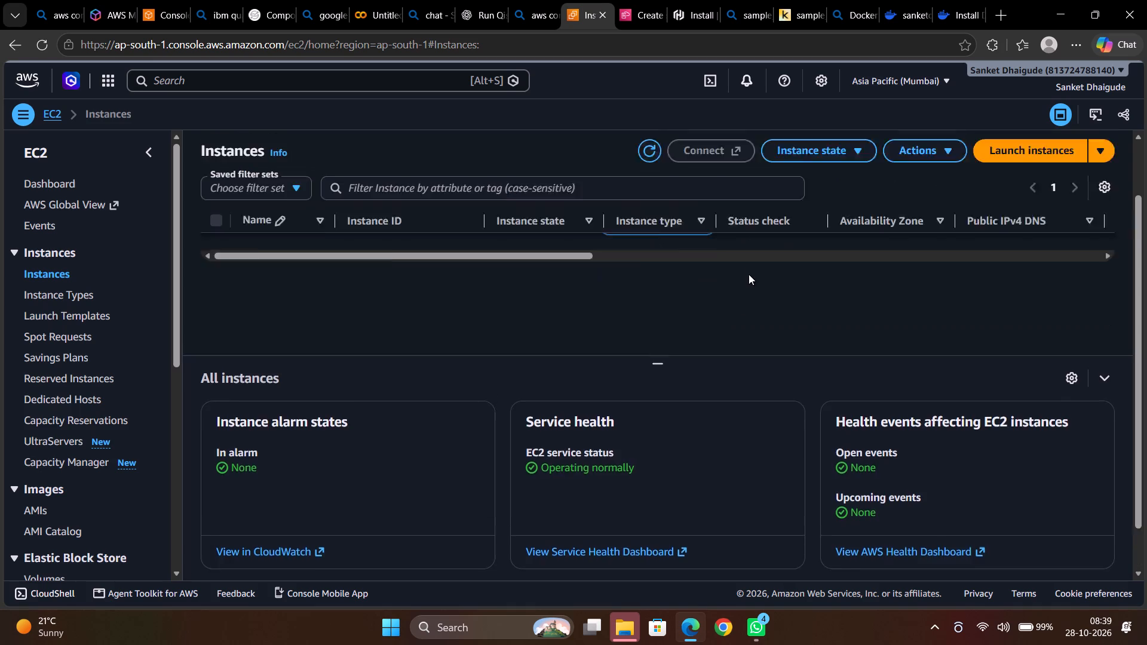
scroll(749, 274, up, 1)
scroll(506, 211, up, 4)
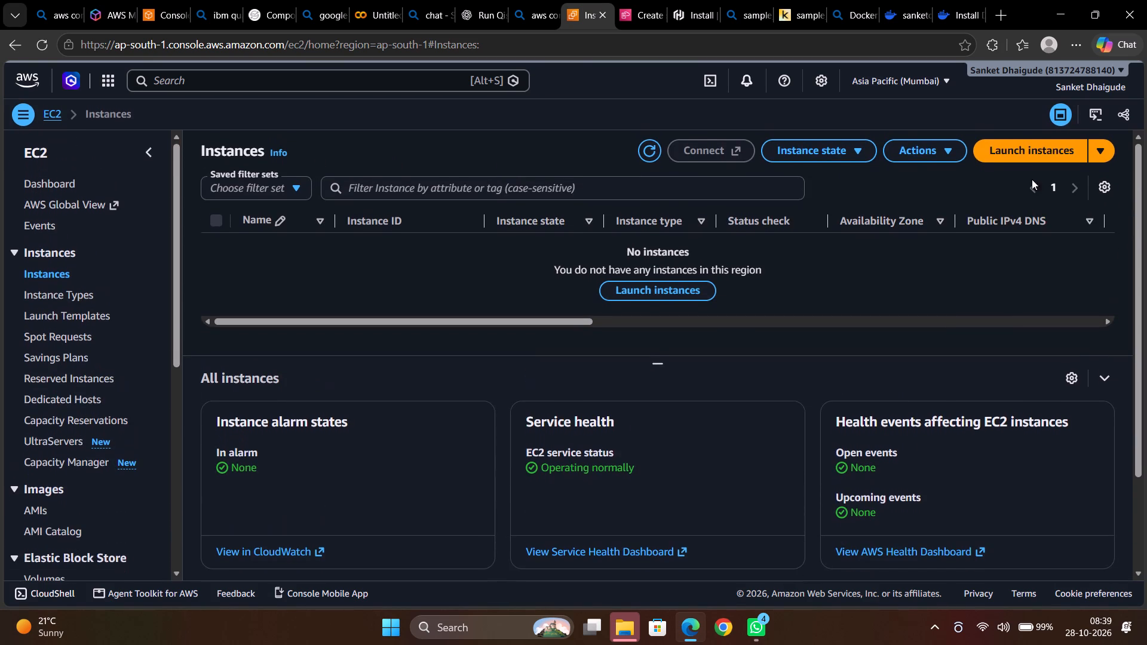
click(1025, 147)
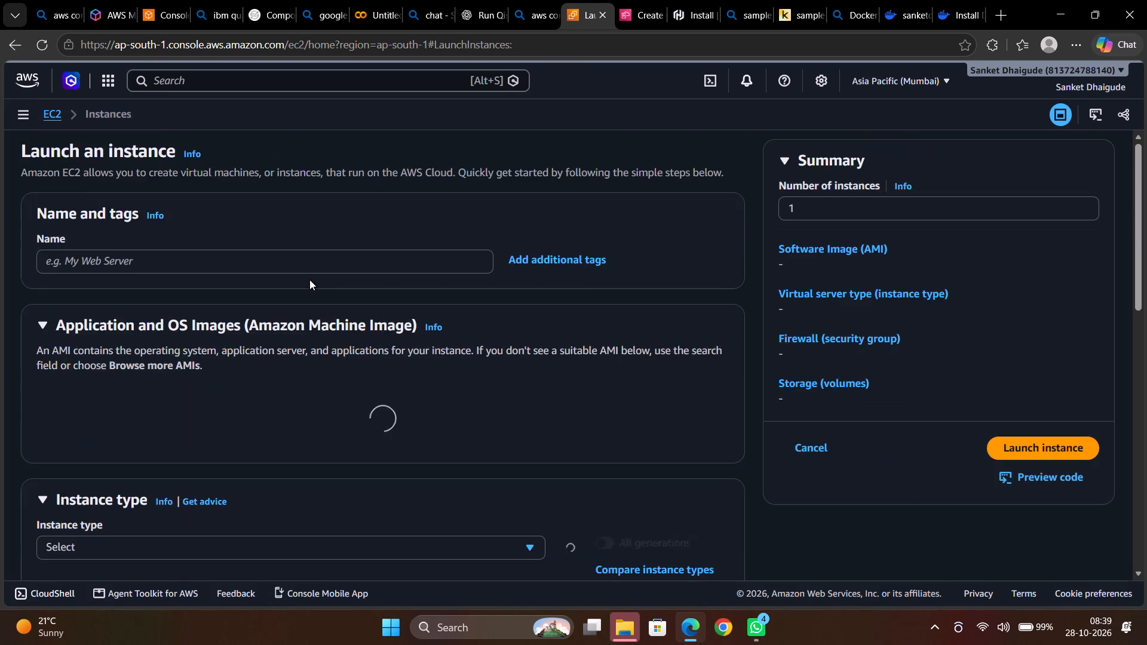
click(192, 332)
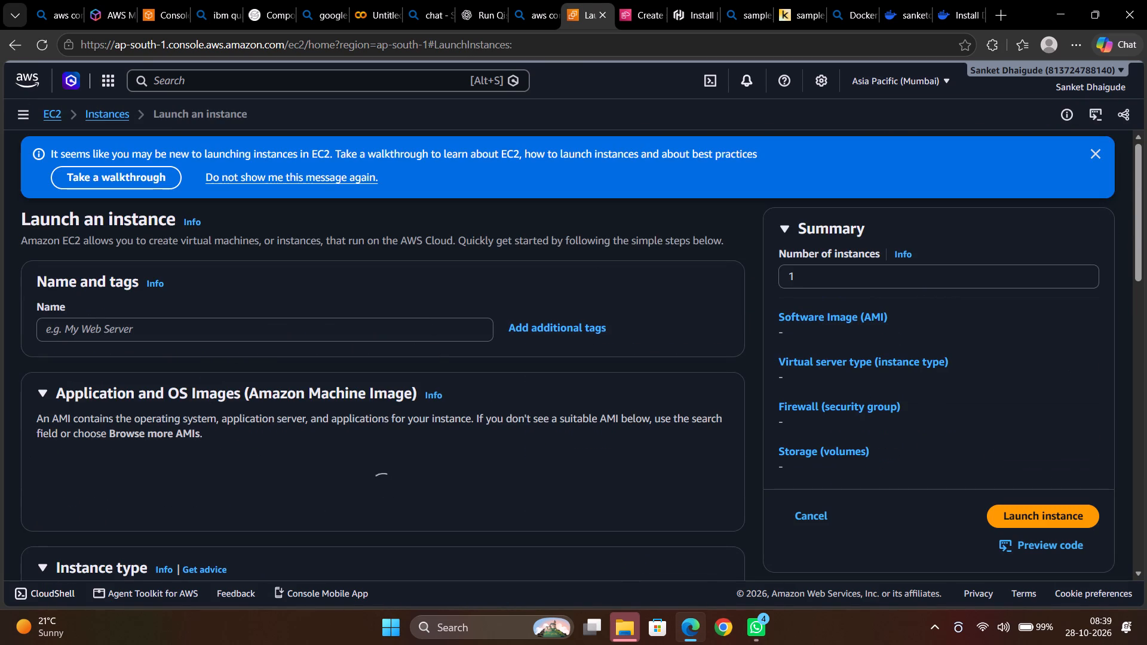
text(sa)
click(227, 342)
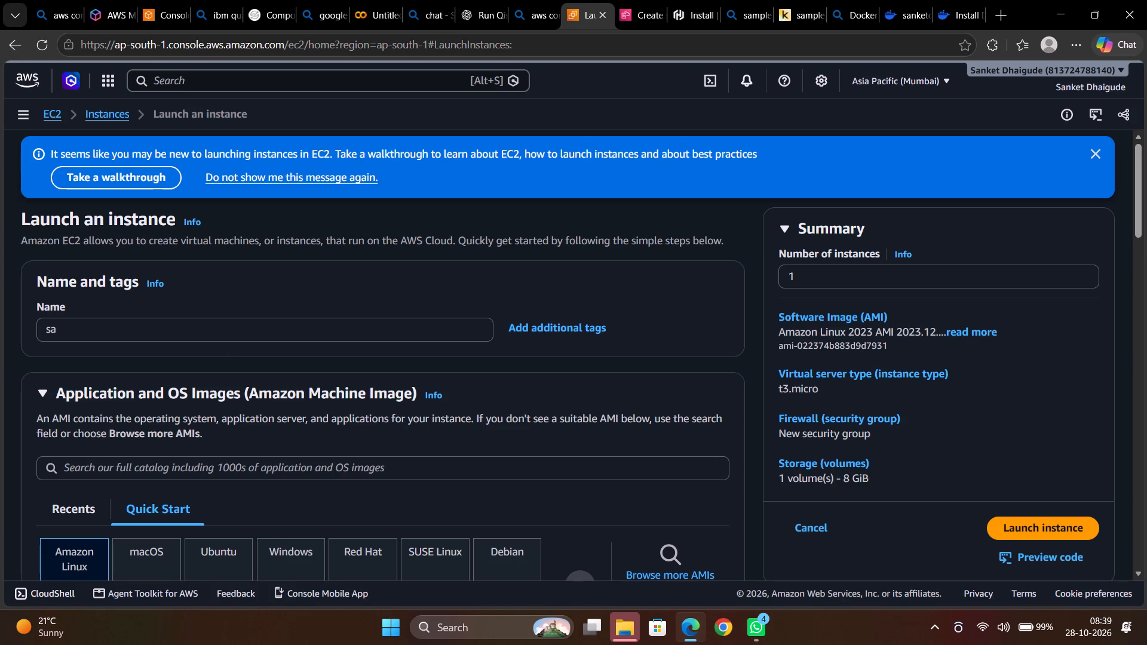
click(186, 329)
text(nket)
Choose Amazon Linux from the quick-start images as the instance's operating system.
scroll(428, 405, down, 1)
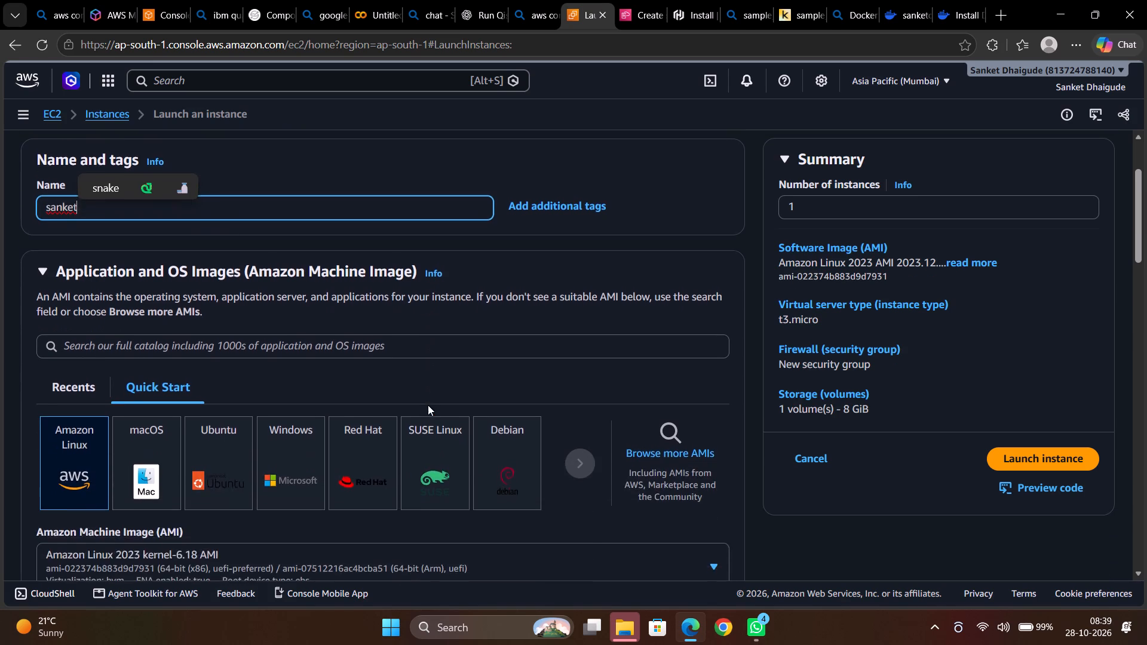
scroll(428, 405, down, 2)
click(326, 291)
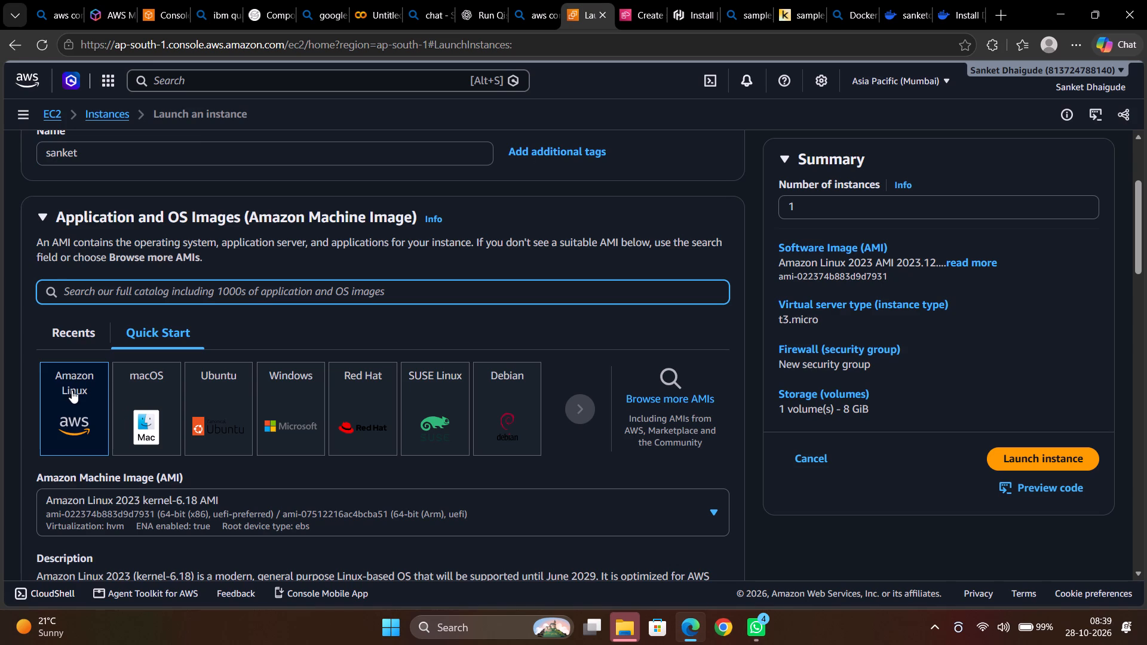
click(85, 406)
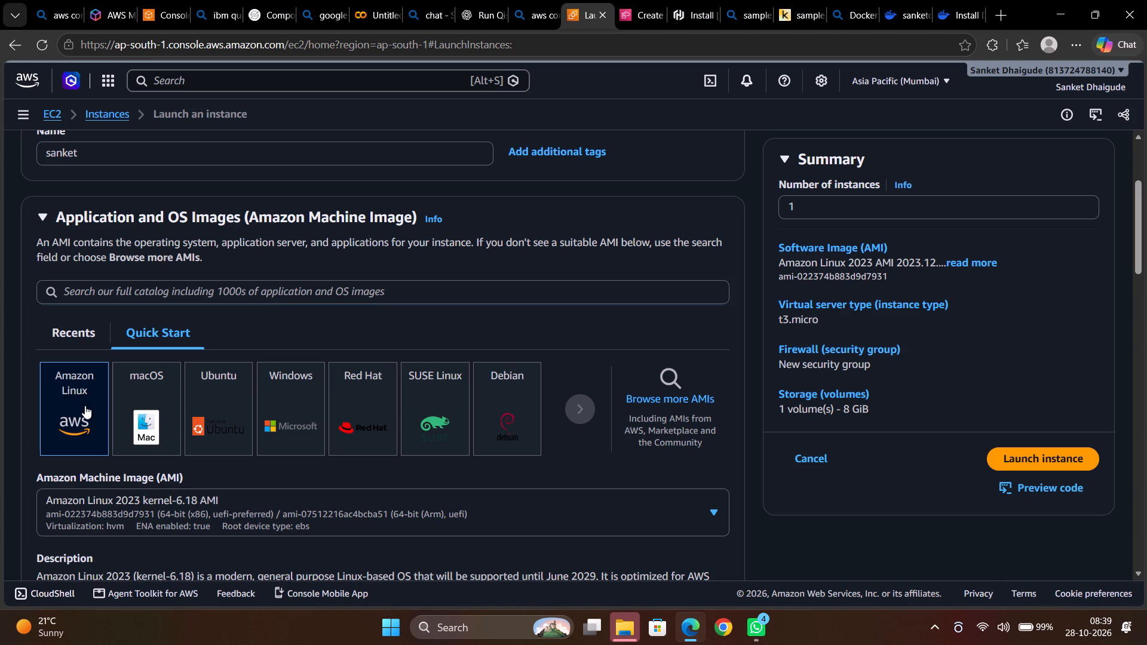
double_click(85, 411)
Allow HTTPS traffic from the internet in the new security group's firewall rules.
scroll(335, 407, down, 7)
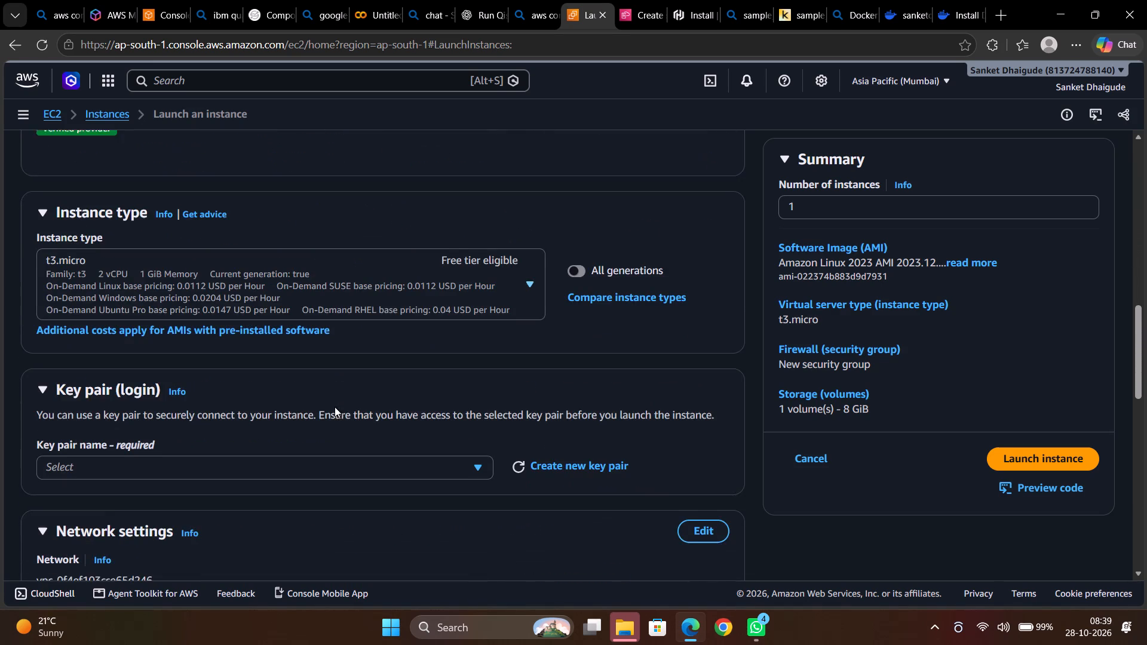
scroll(335, 407, down, 1)
scroll(416, 461, down, 5)
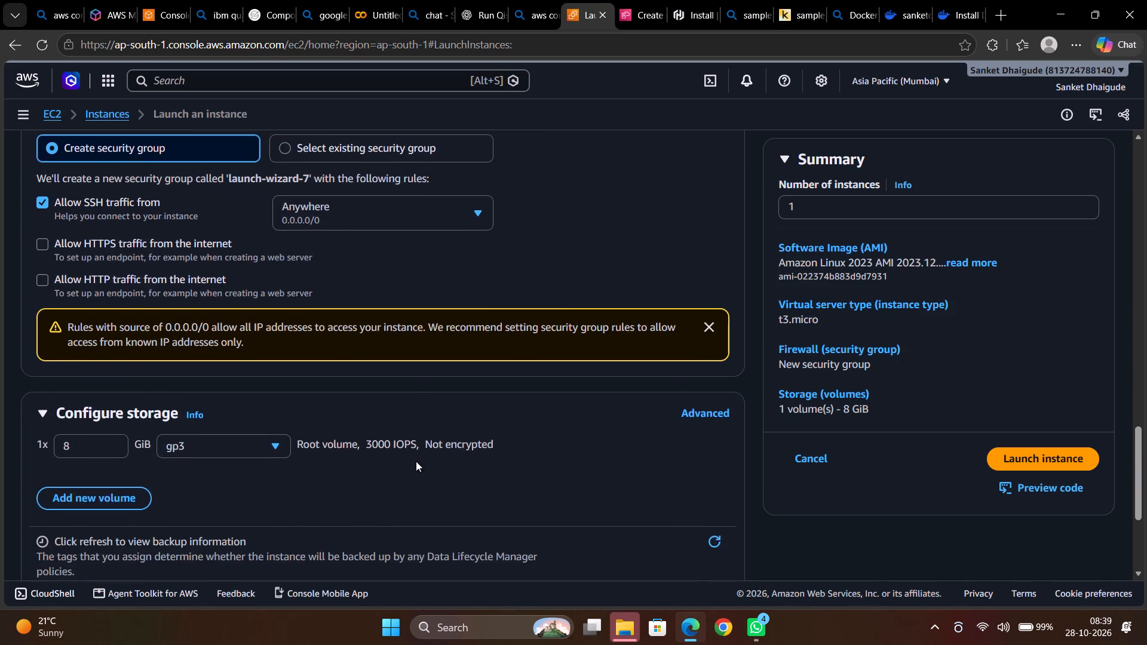
scroll(422, 428, up, 1)
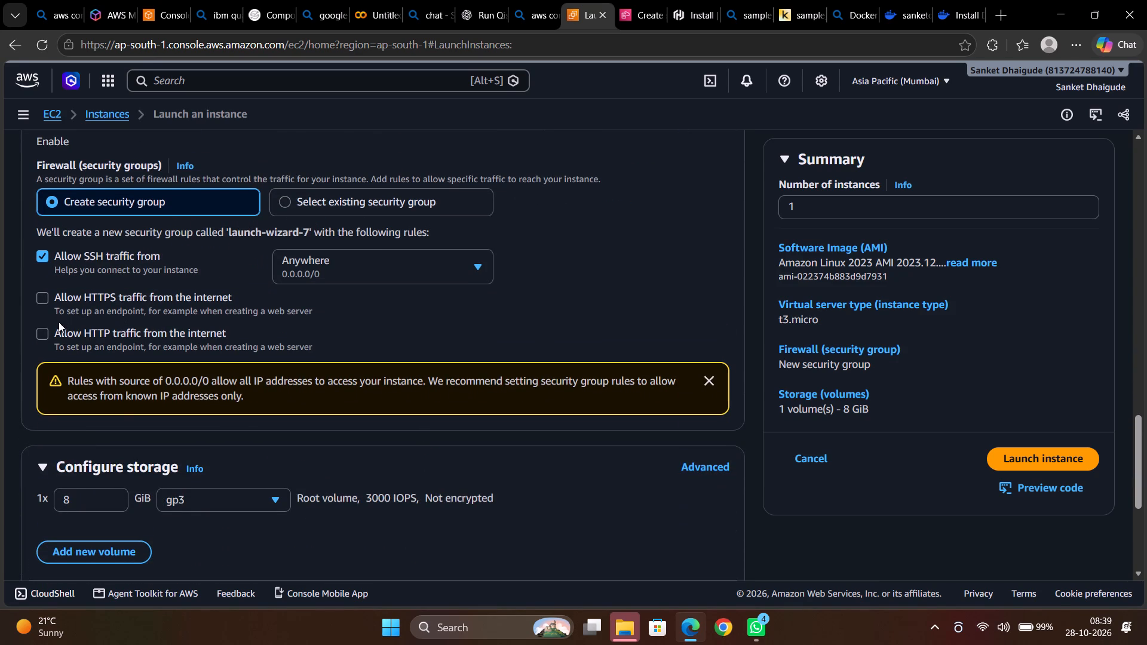
click(41, 299)
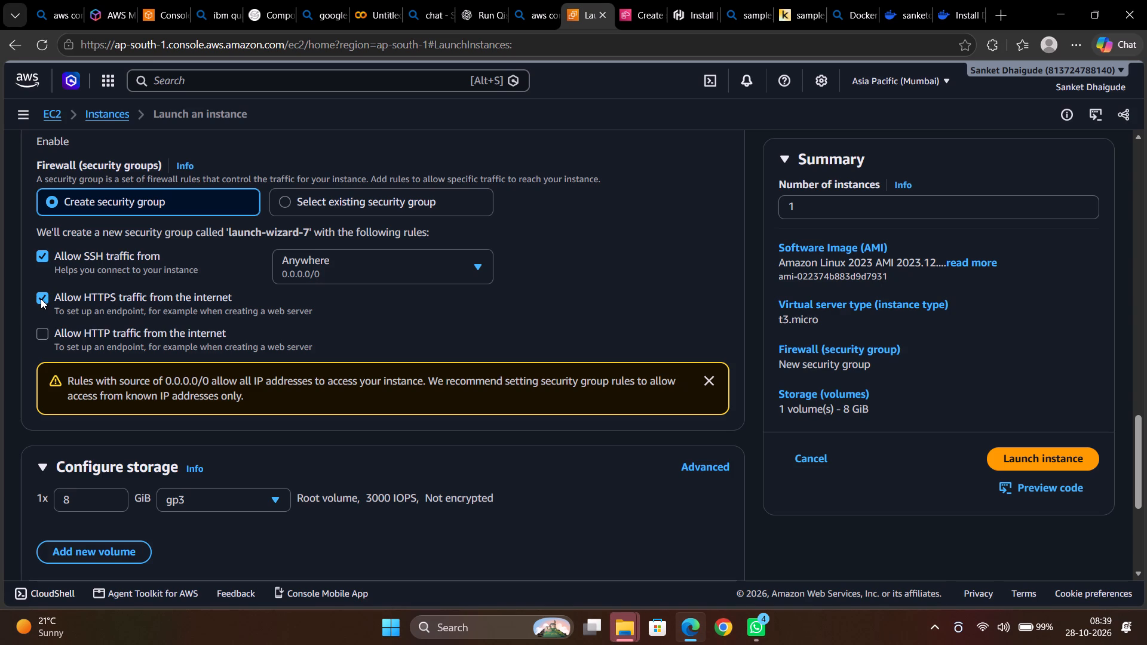
Launch the instance using the existing key pair sanket.
scroll(133, 348, down, 1)
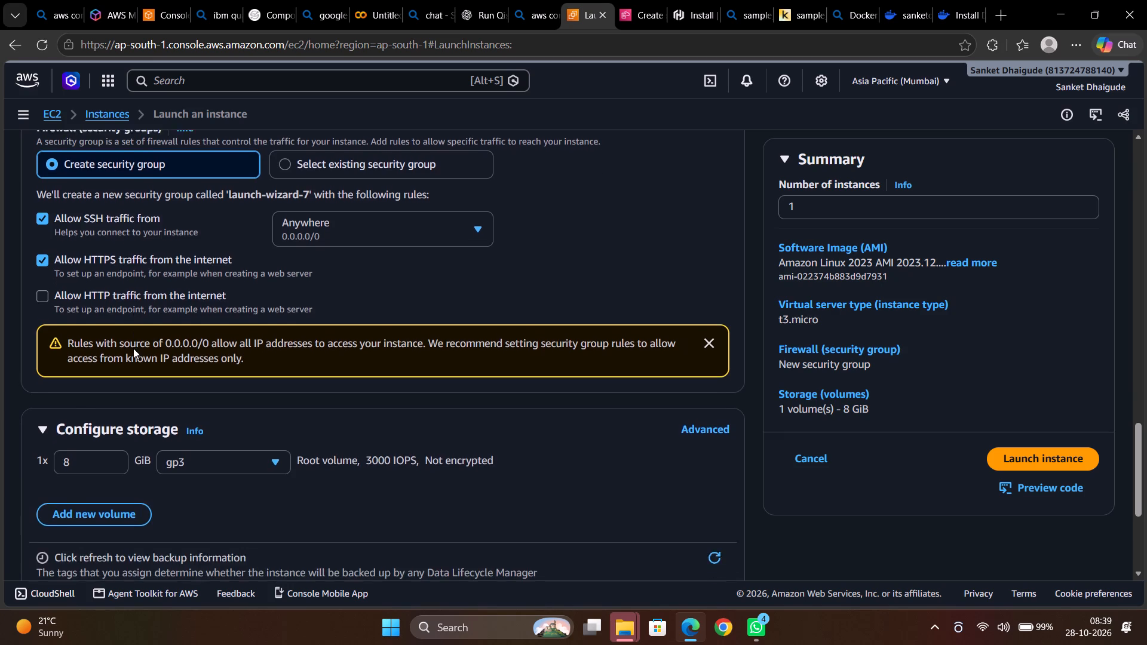
scroll(133, 348, down, 3)
scroll(305, 341, down, 1)
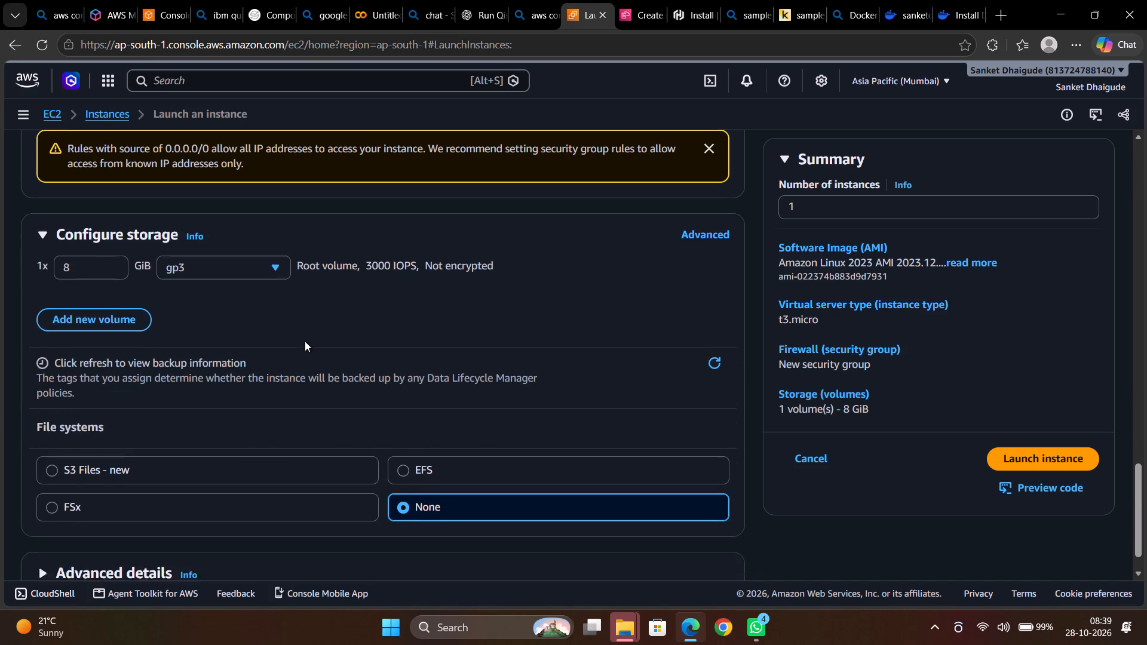
scroll(305, 341, down, 1)
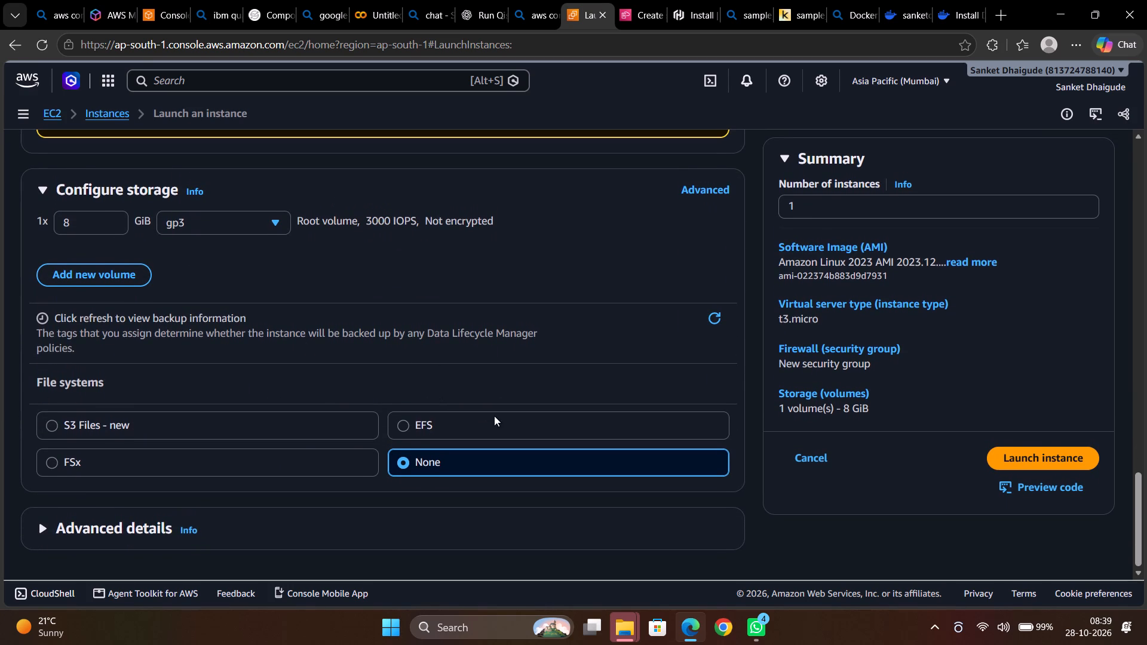
scroll(418, 364, down, 3)
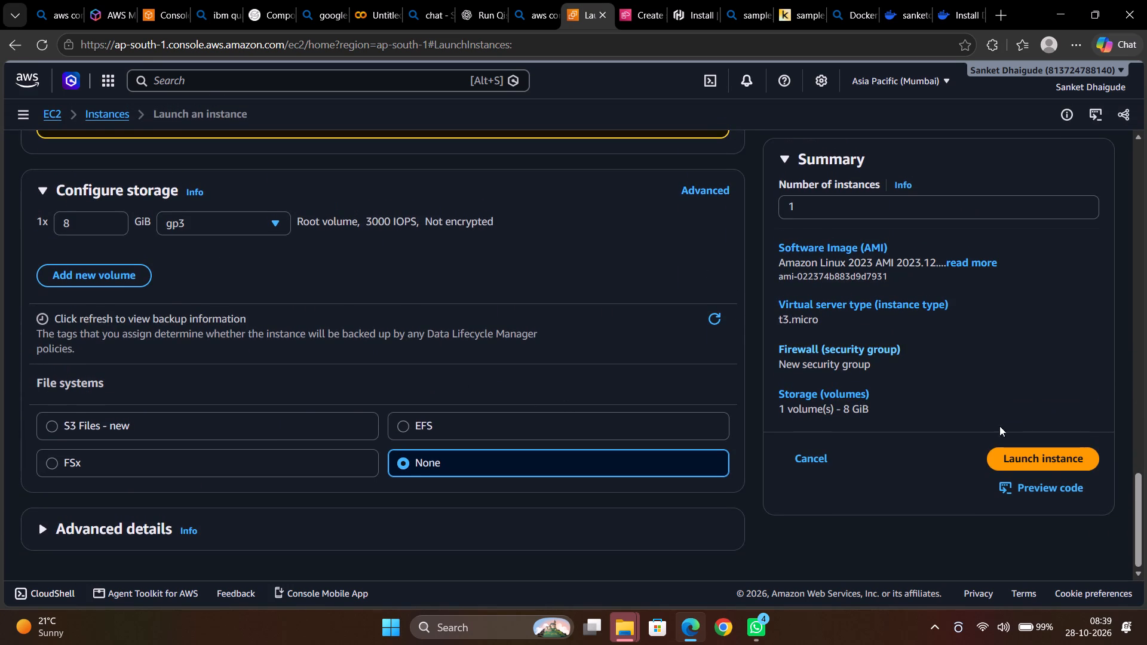
click(1043, 457)
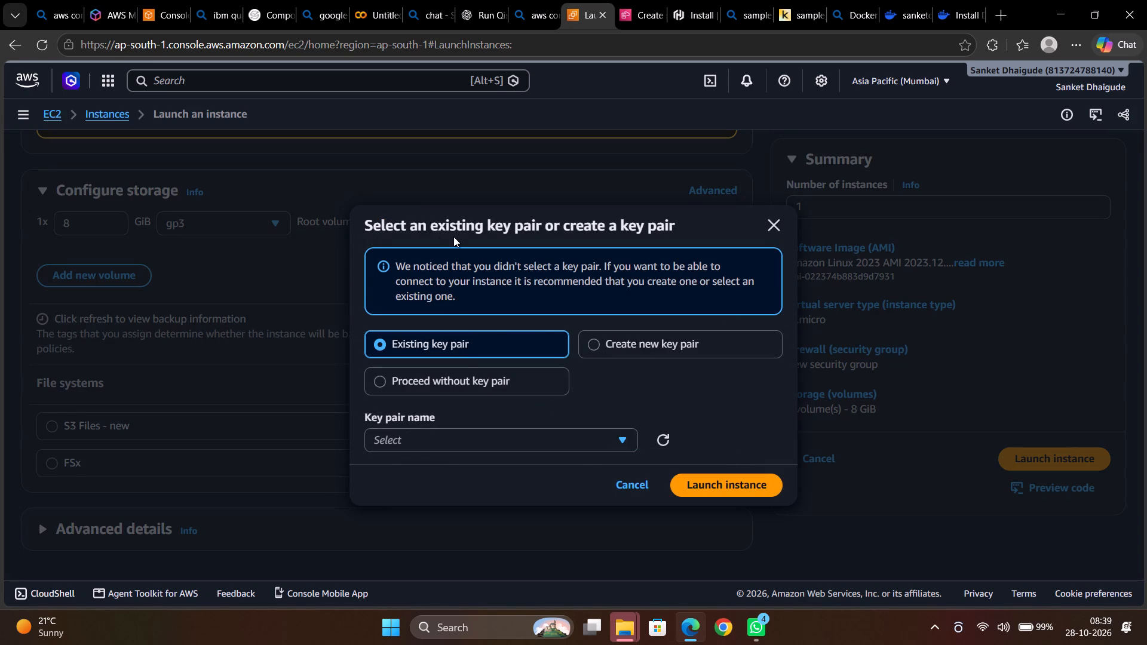
click(596, 346)
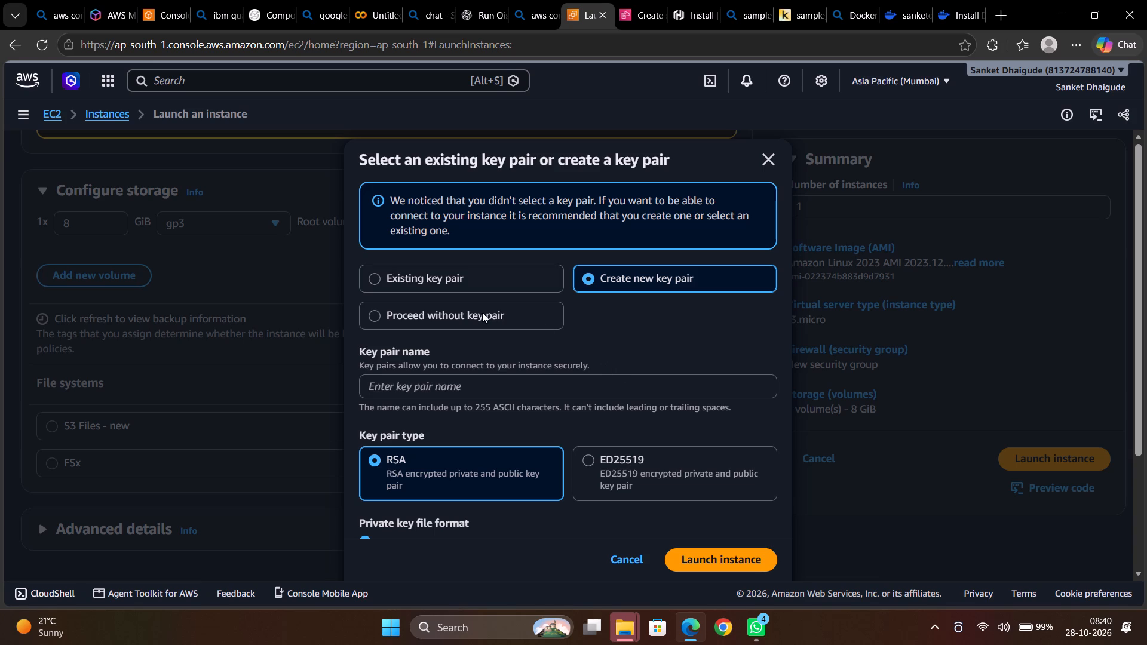
click(375, 278)
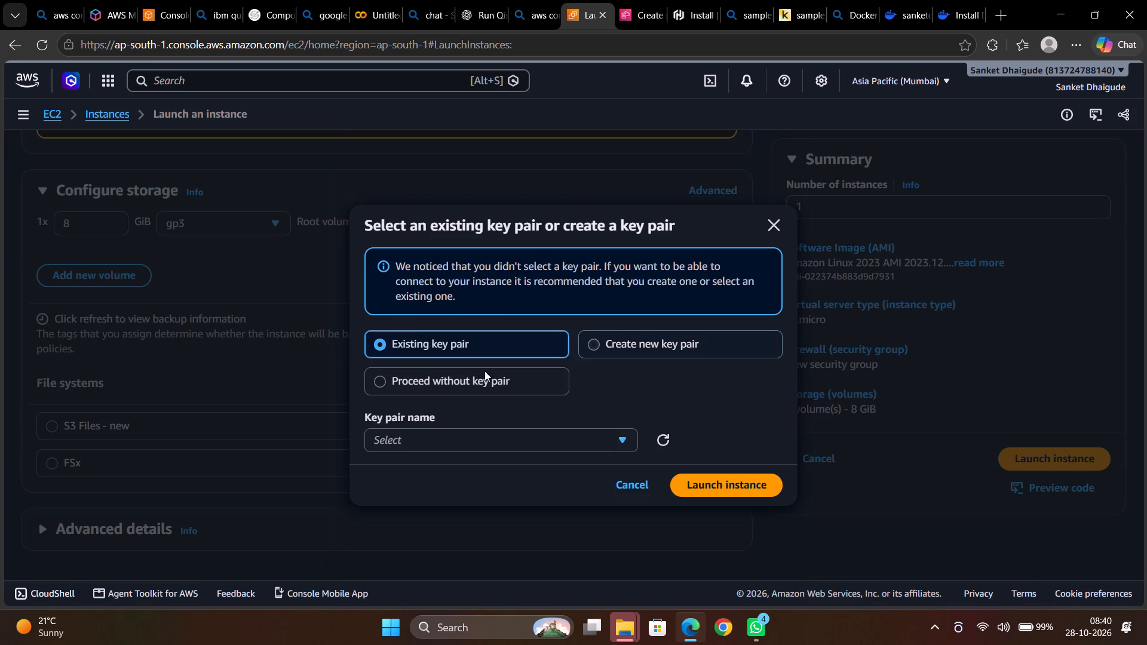
click(686, 485)
click(501, 441)
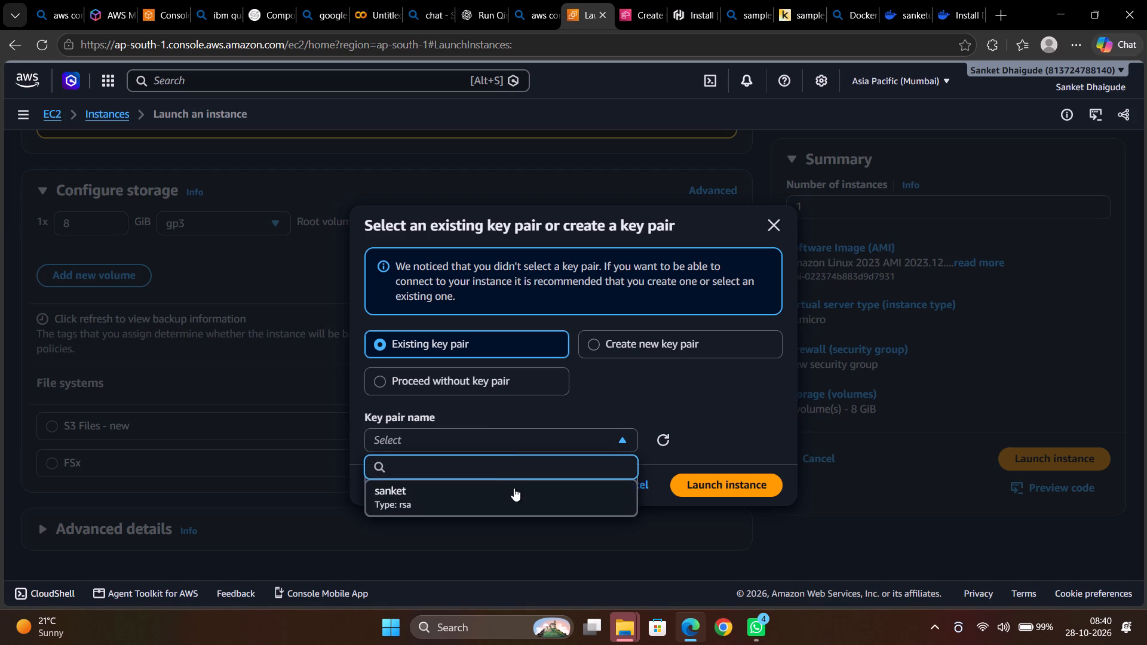
click(514, 496)
click(694, 483)
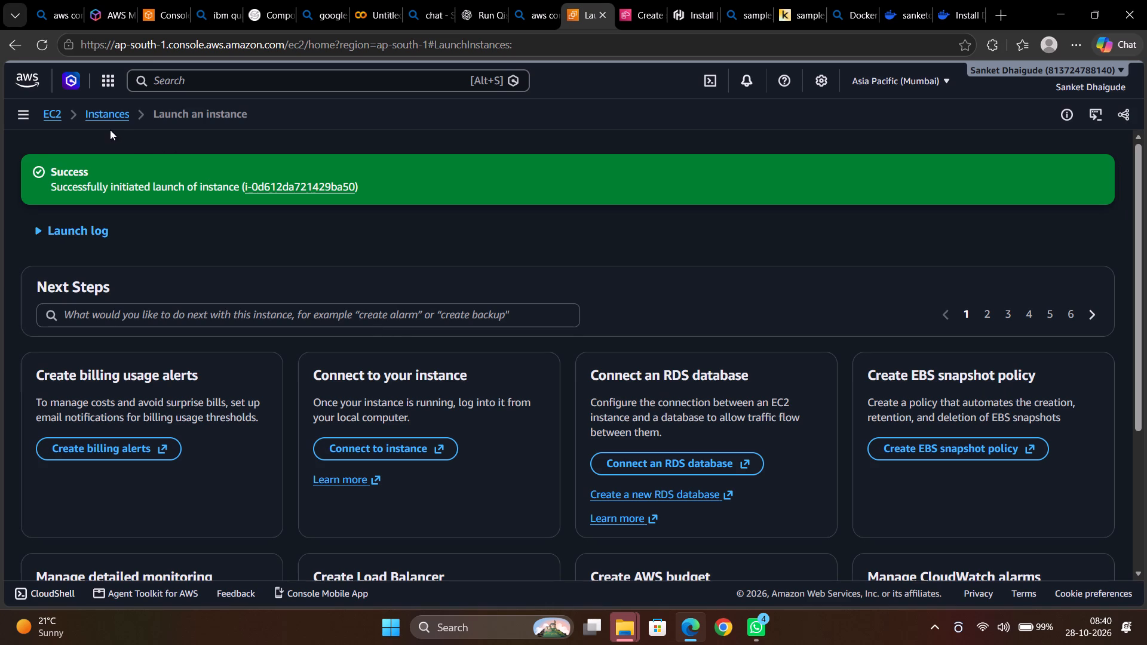
Go back to the instances list and open the details of the sanket instance.
click(114, 113)
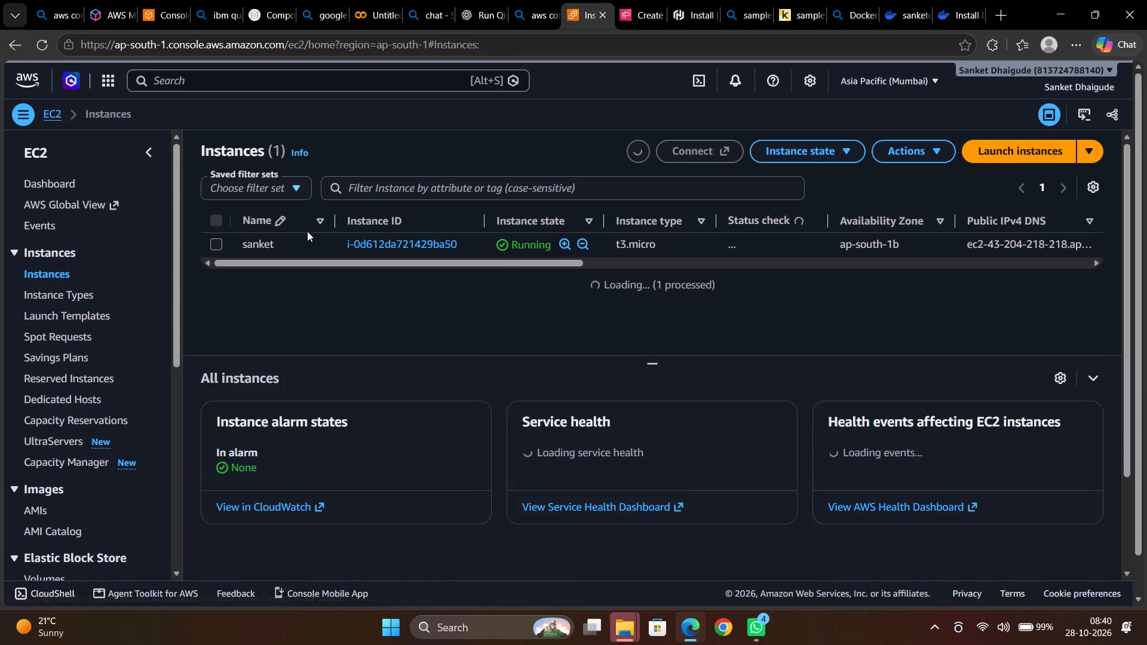
click(363, 244)
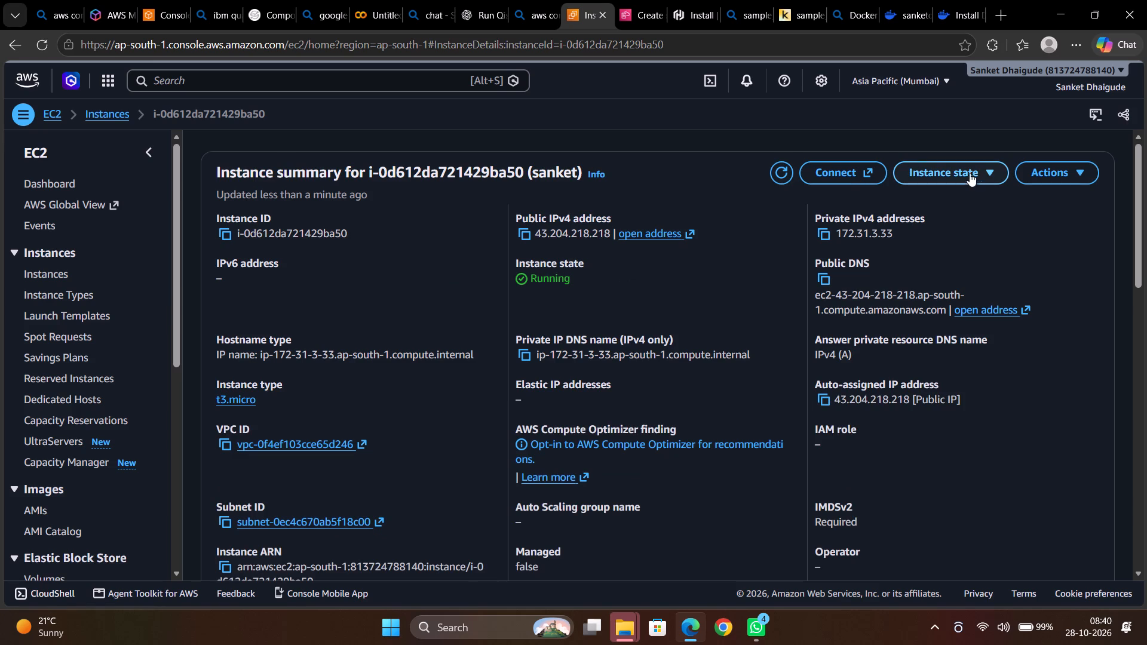
Connect to the sanket instance in the browser with EC2 Instance Connect, using its public IPv4 address and the username ec2-user.
click(1039, 176)
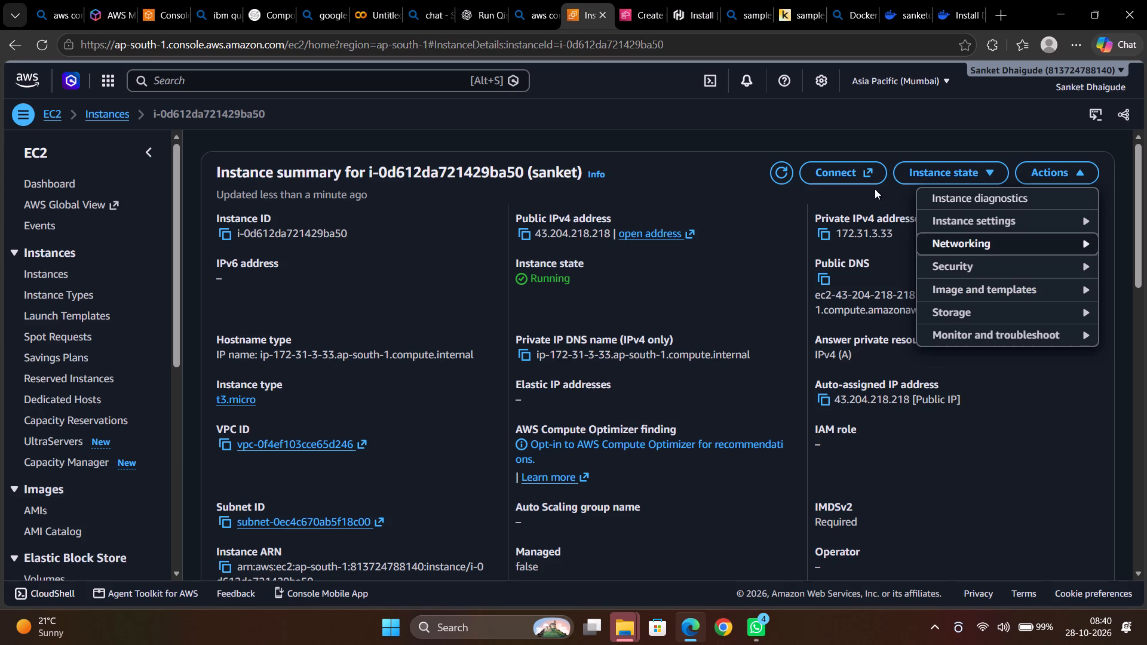
click(869, 174)
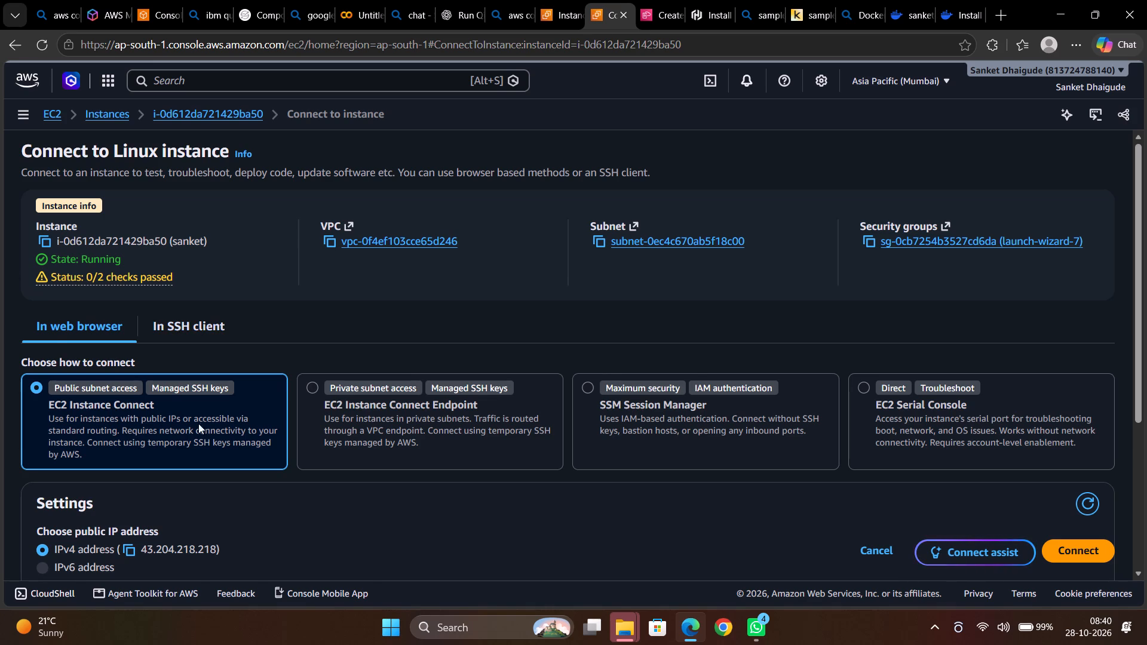
scroll(232, 429, down, 3)
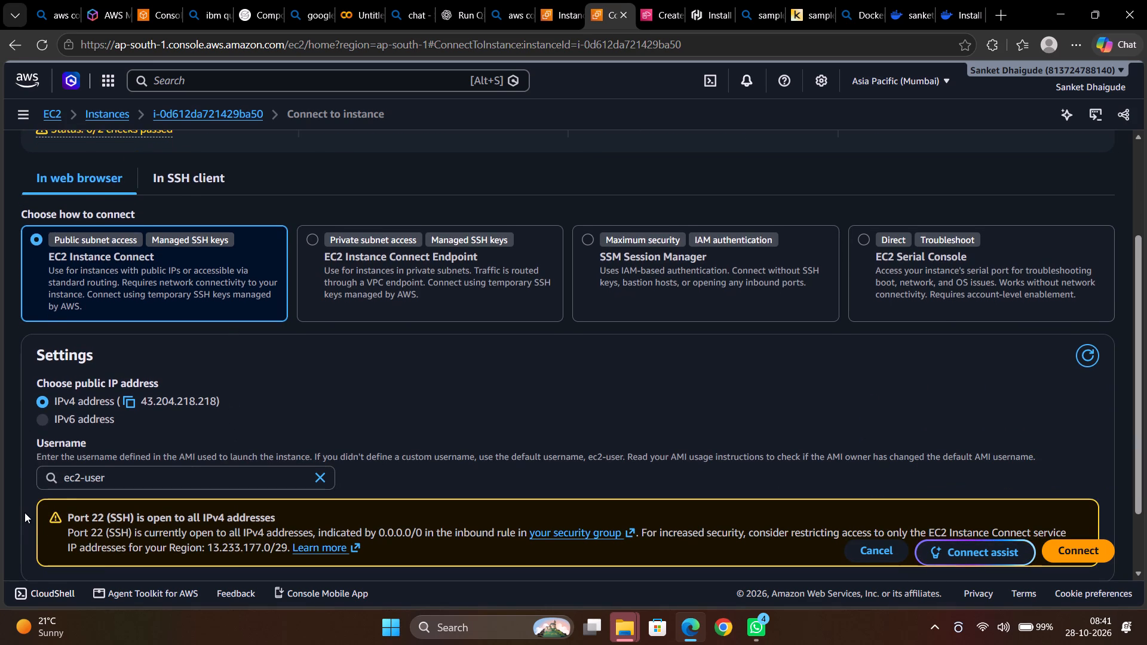
scroll(24, 512, down, 1)
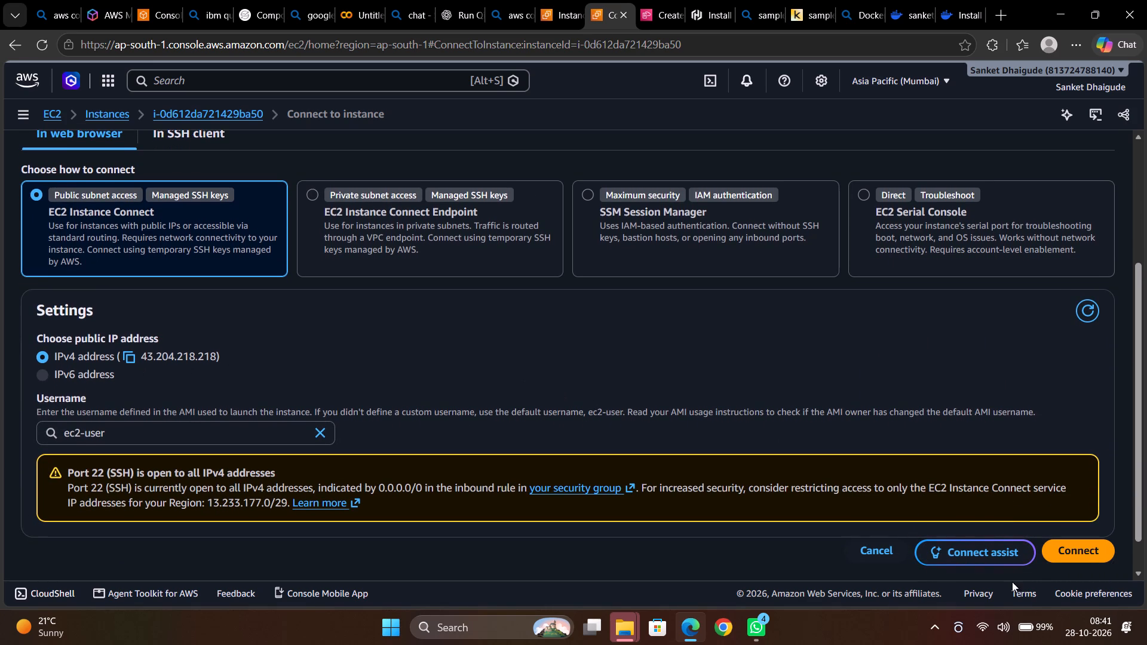
click(1058, 550)
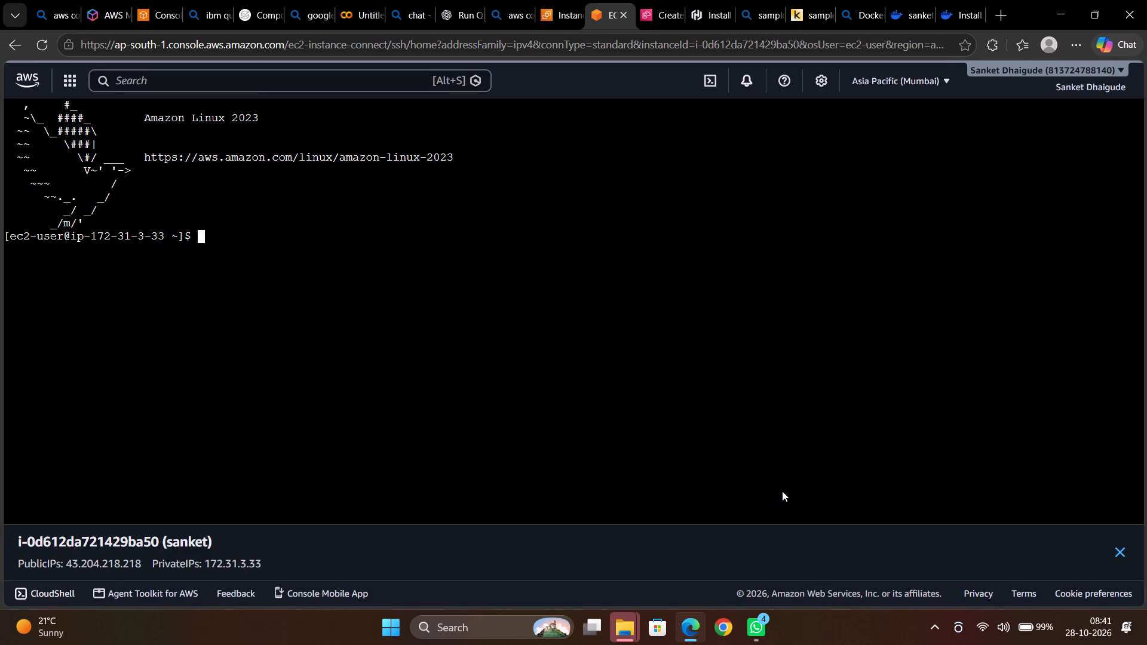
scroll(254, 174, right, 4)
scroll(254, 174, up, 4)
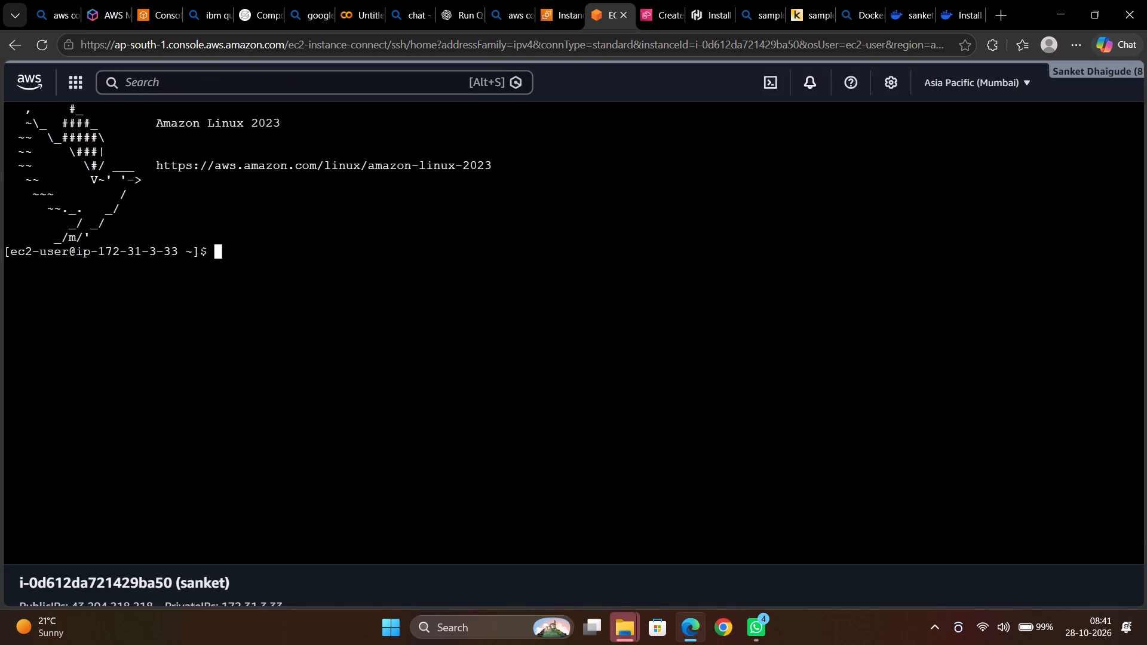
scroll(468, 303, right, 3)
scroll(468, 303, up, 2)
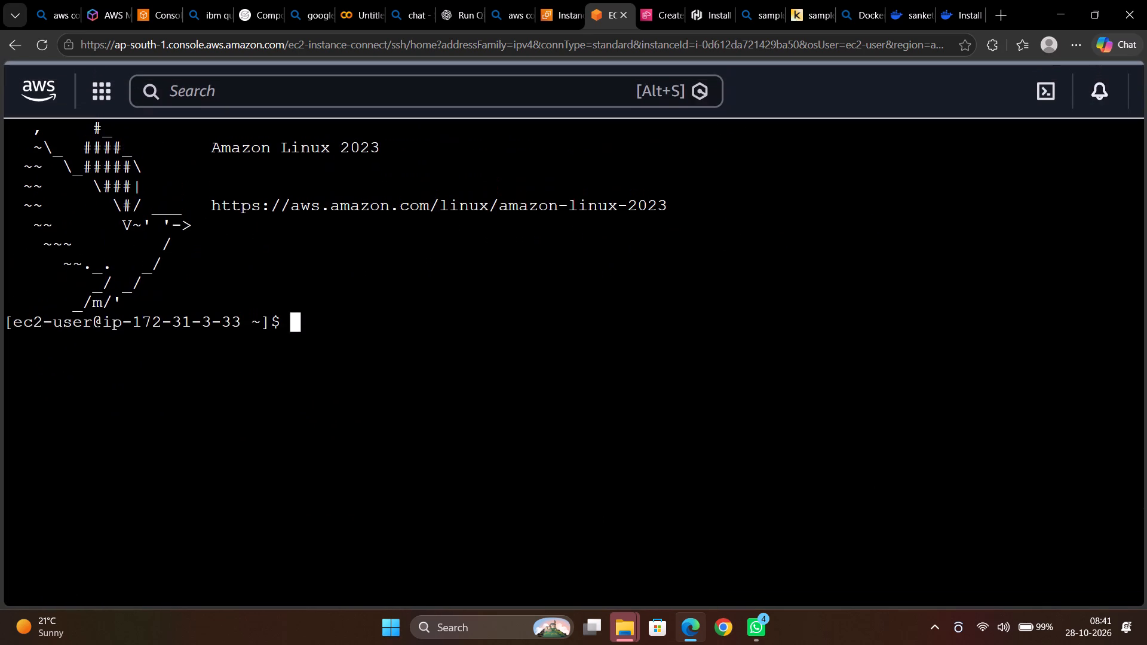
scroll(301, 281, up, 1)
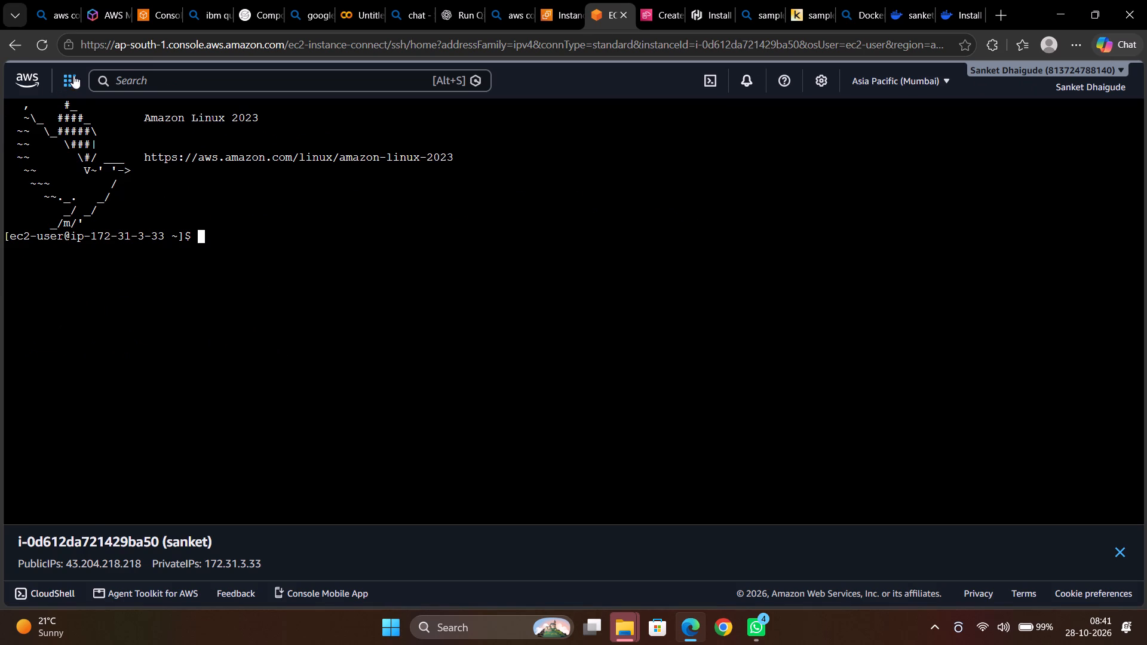
Search the AWS console for iam, open the IAM service and go to its roles list.
click(128, 71)
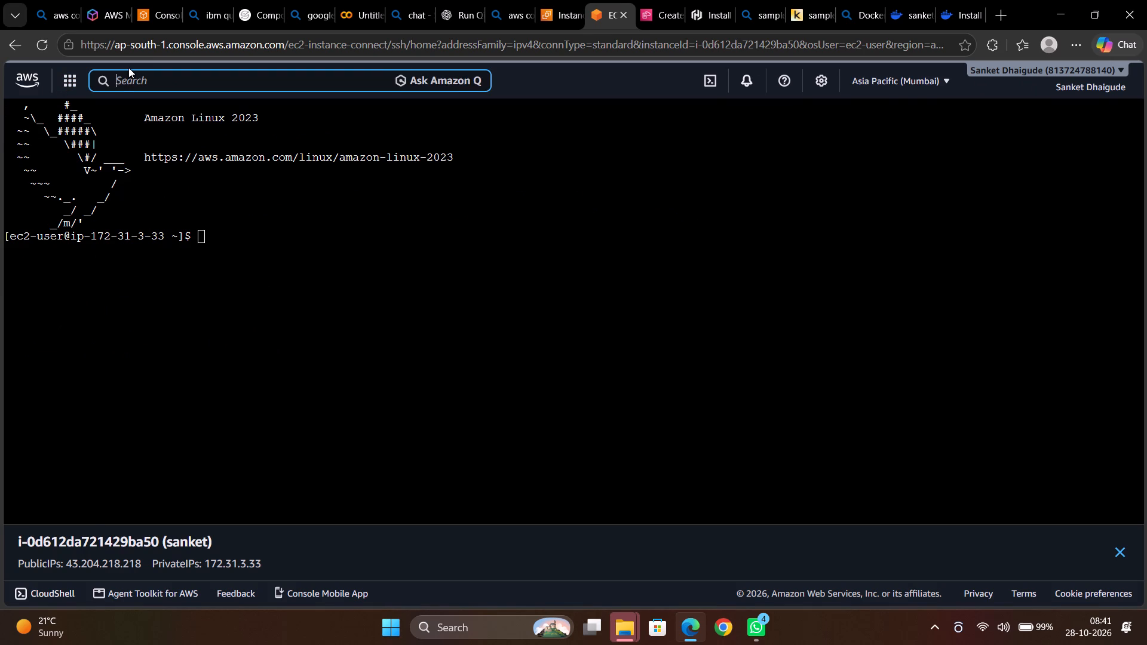
text(iam)
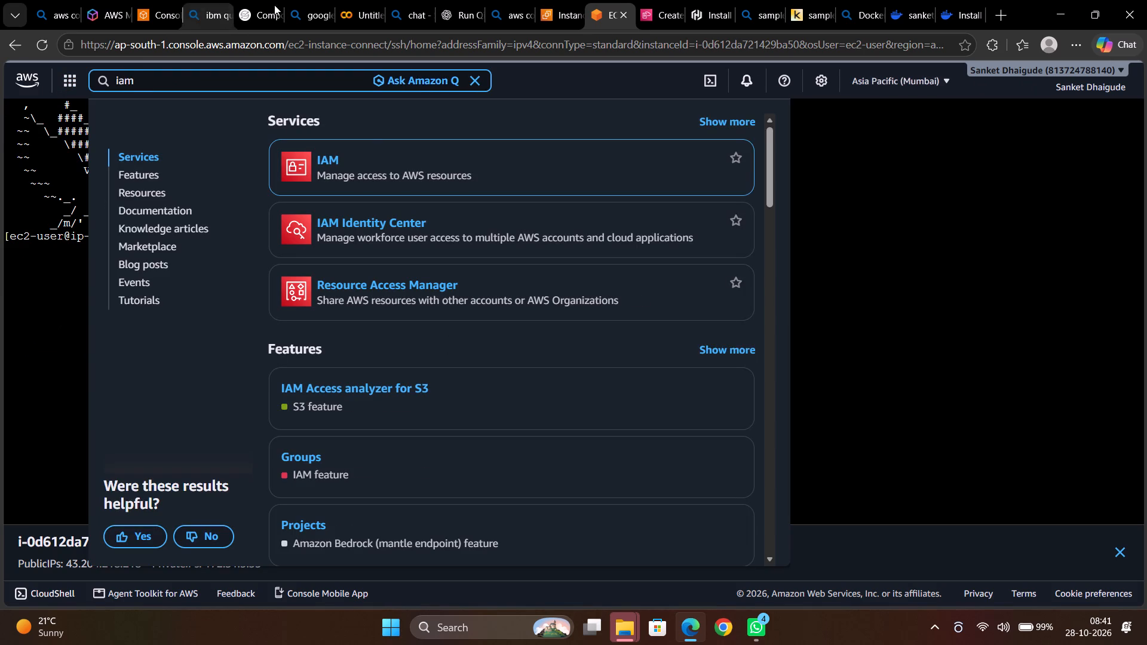
click(332, 162)
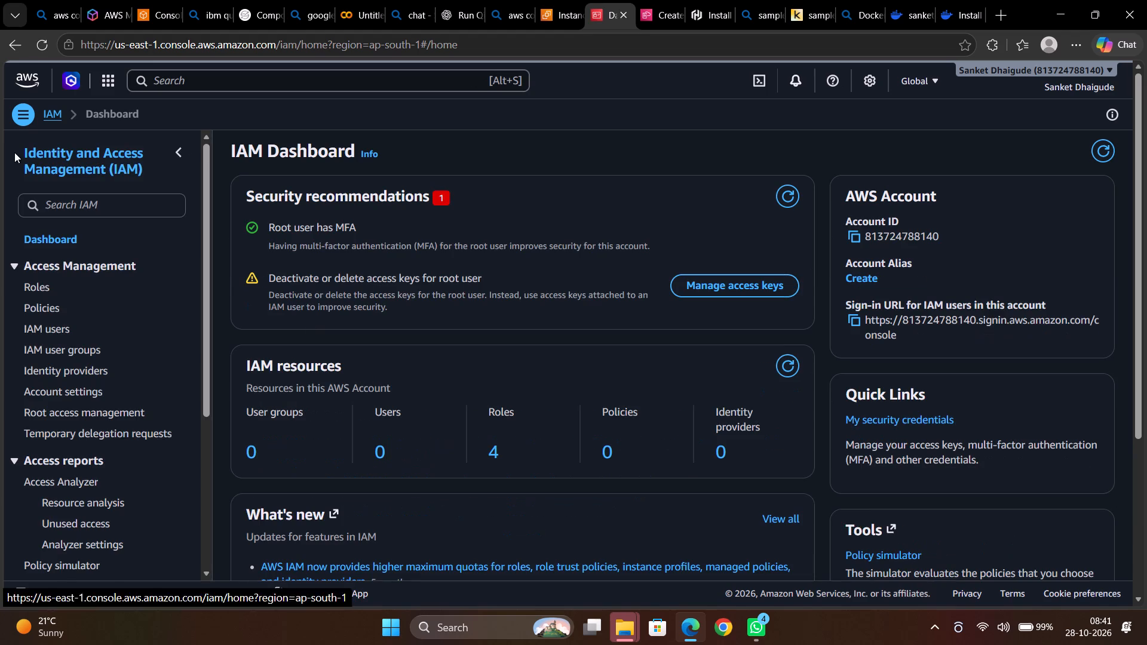
click(51, 287)
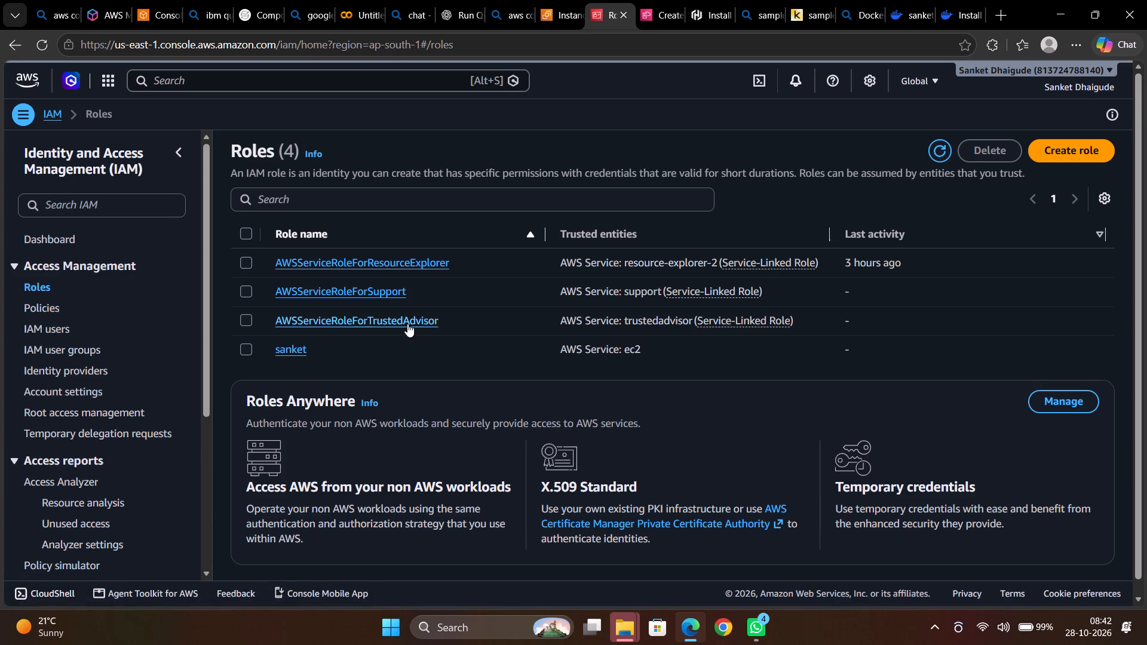
Examine the existing IAM roles and their trusted entities in the roles list.
scroll(342, 342, down, 1)
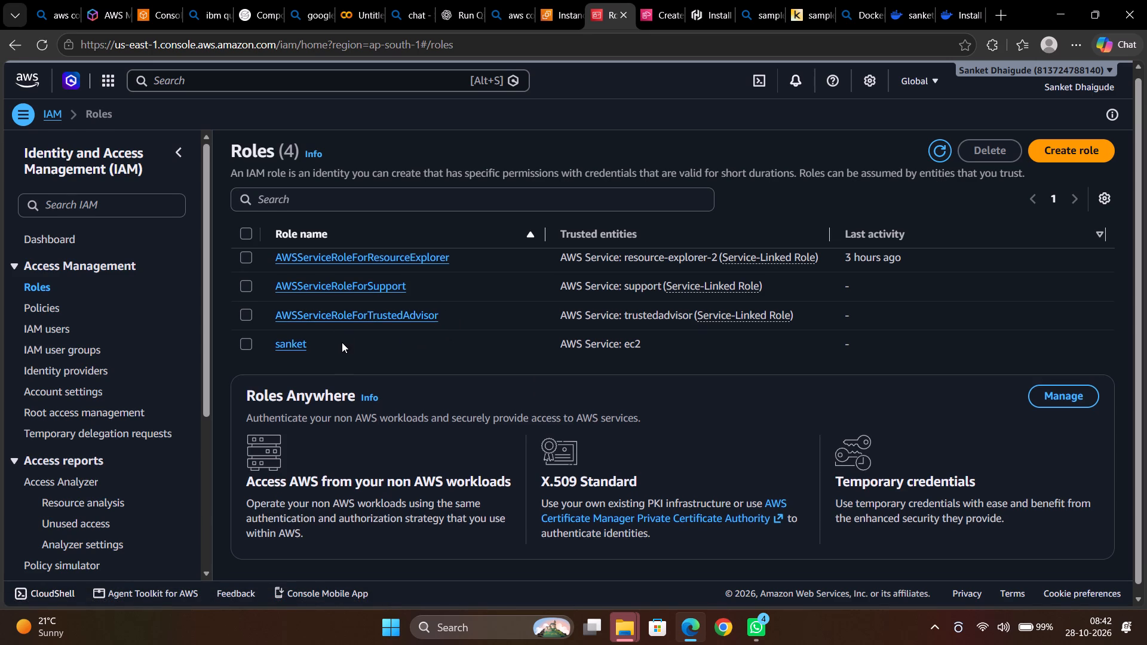
scroll(342, 342, down, 1)
scroll(342, 342, up, 1)
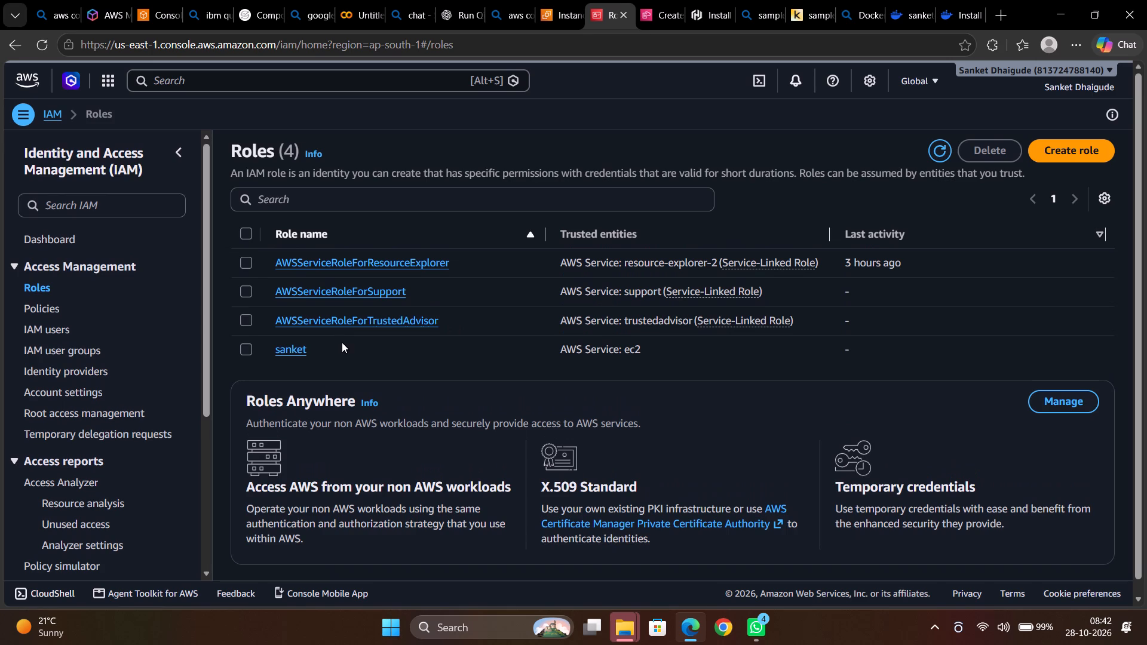
drag(443, 322, 313, 327)
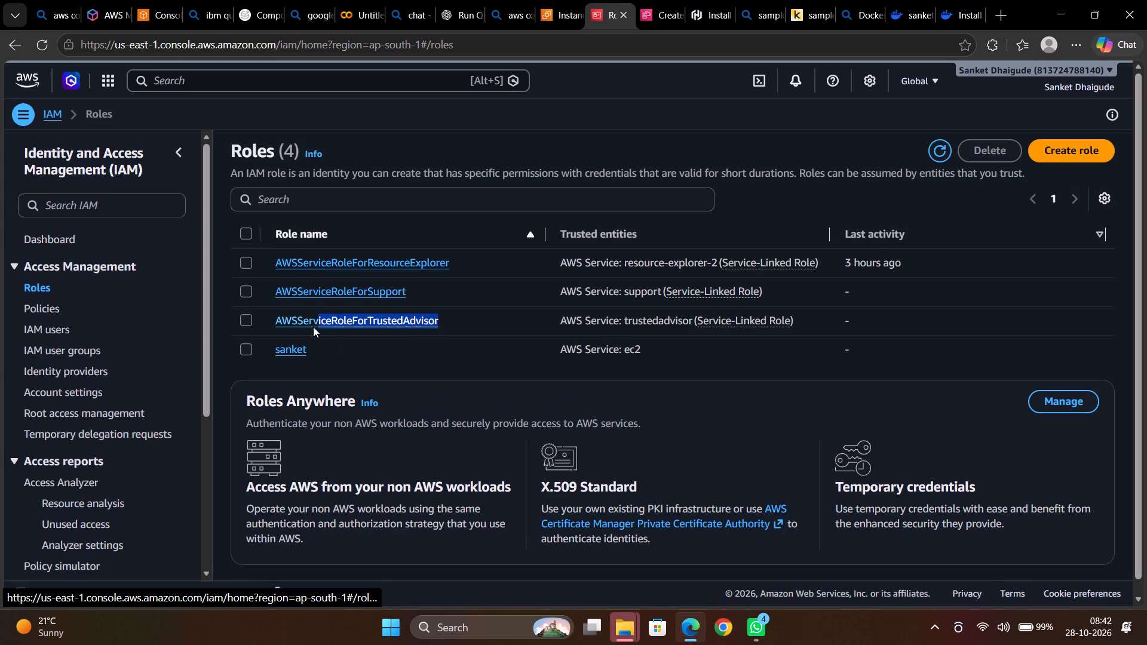
drag(313, 327, 245, 333)
click(272, 286)
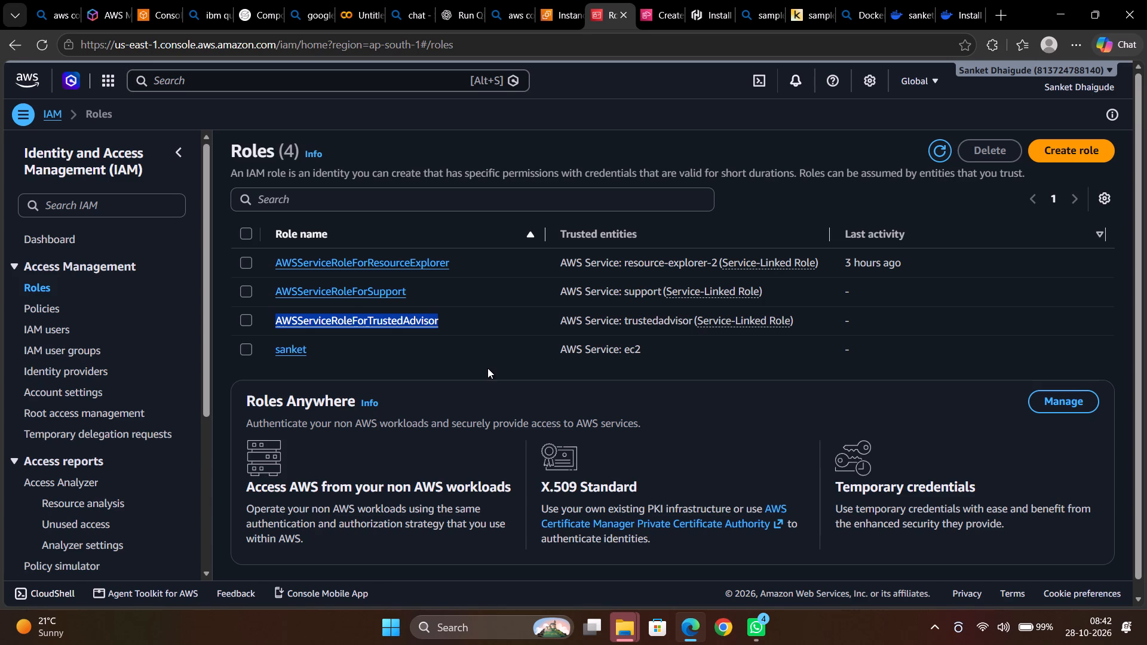
click(1099, 229)
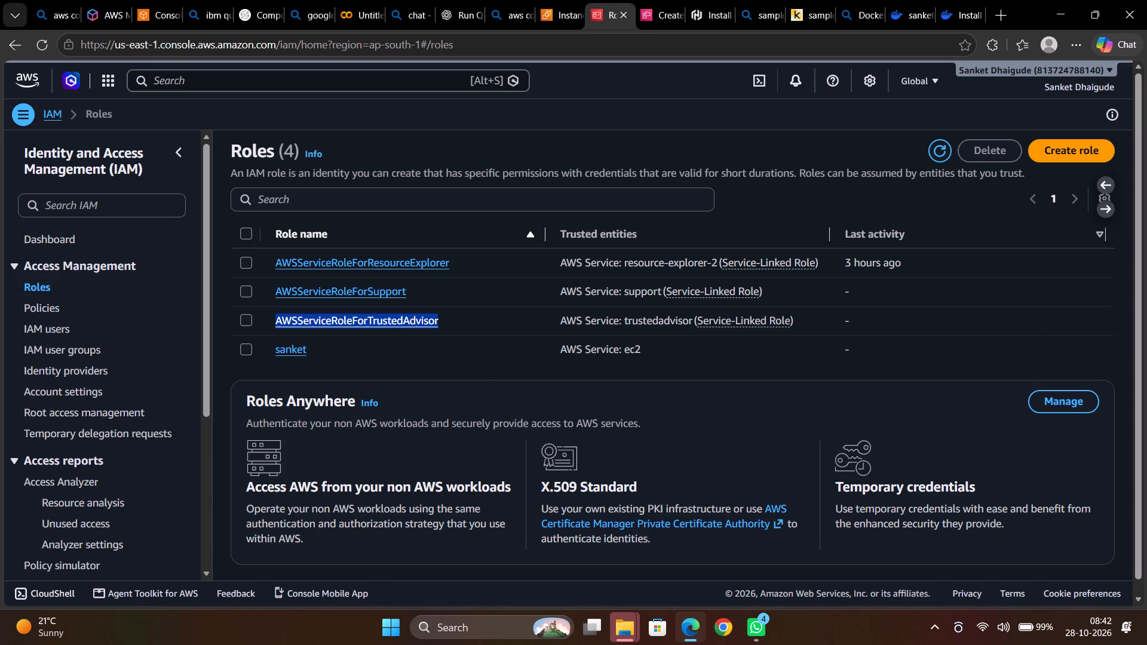
click(1099, 234)
click(1100, 233)
scroll(667, 315, down, 2)
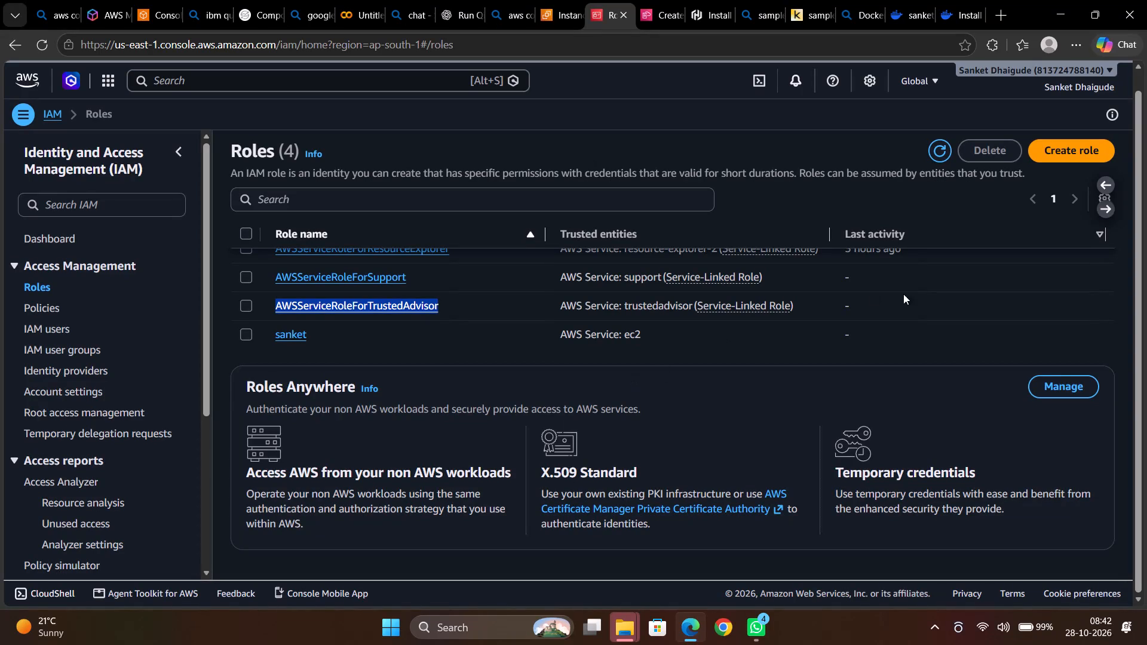
Start a new IAM role for an AWS service, choose EC2 as the service and use case, and continue to the permissions.
click(1048, 151)
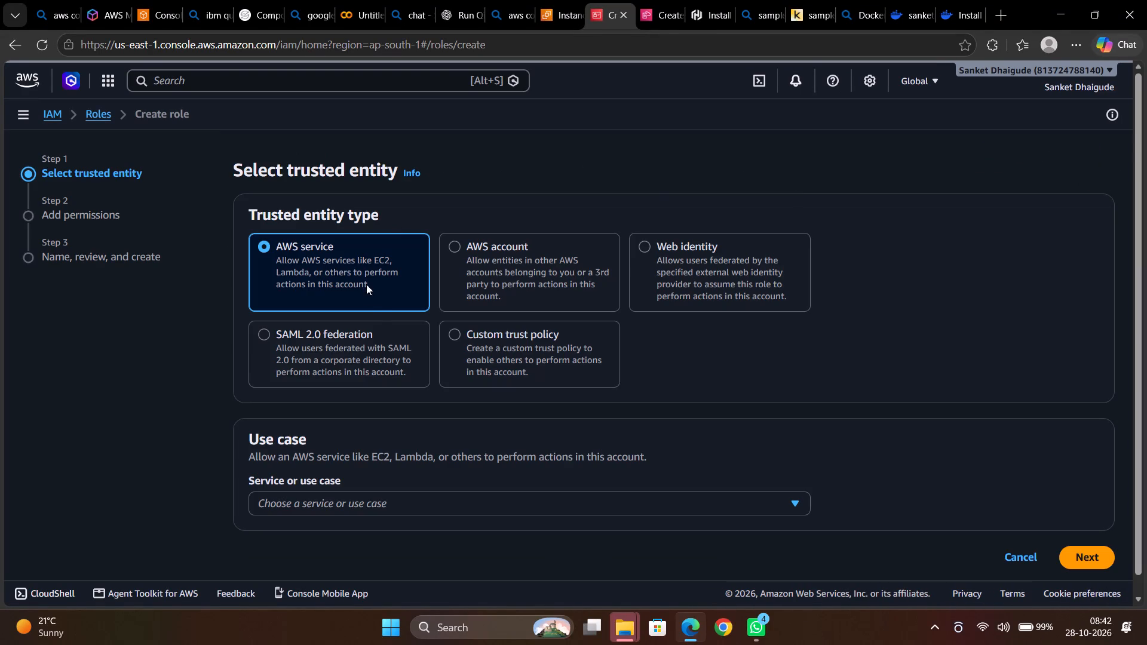
scroll(377, 282, down, 2)
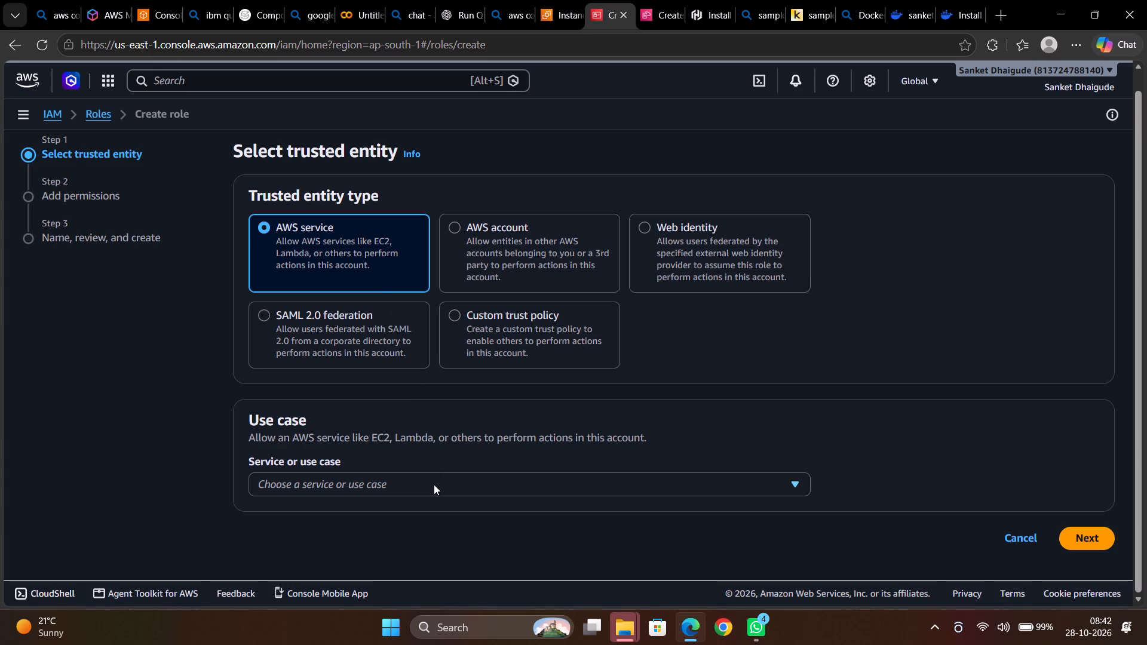
click(447, 481)
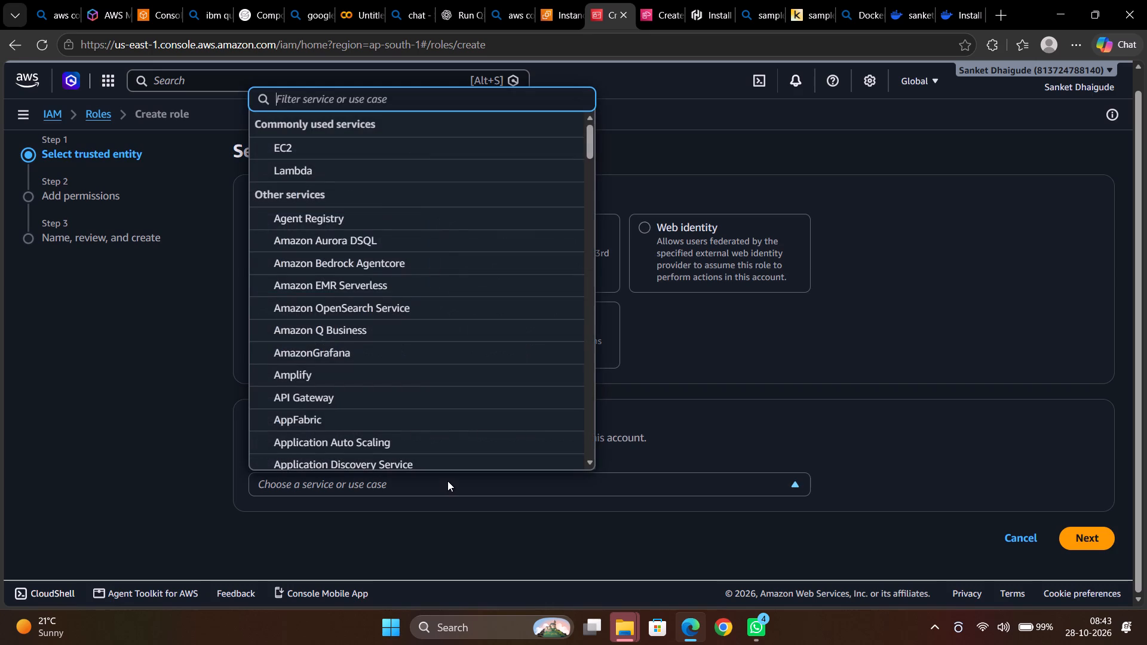
scroll(406, 413, down, 9)
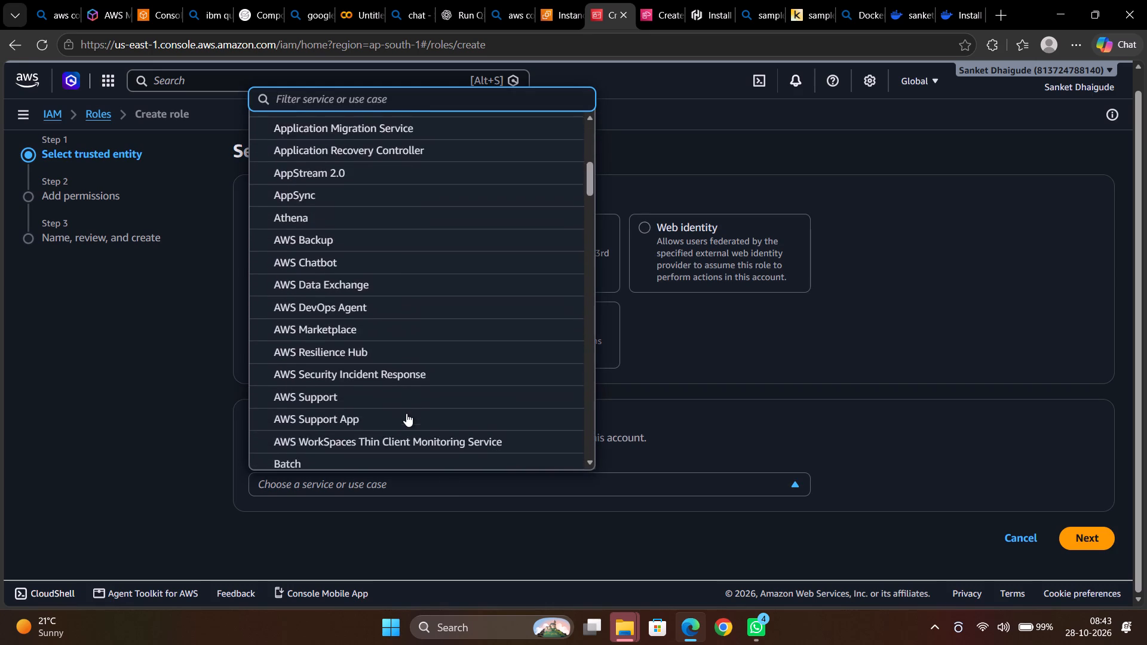
scroll(406, 413, down, 8)
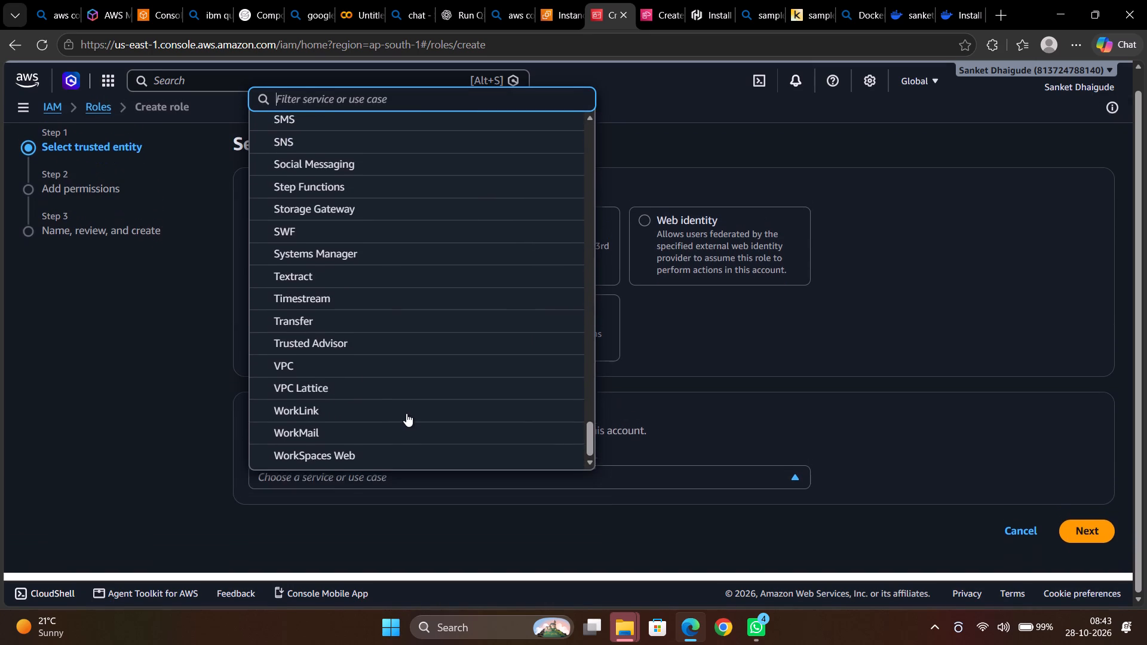
scroll(406, 413, up, 12)
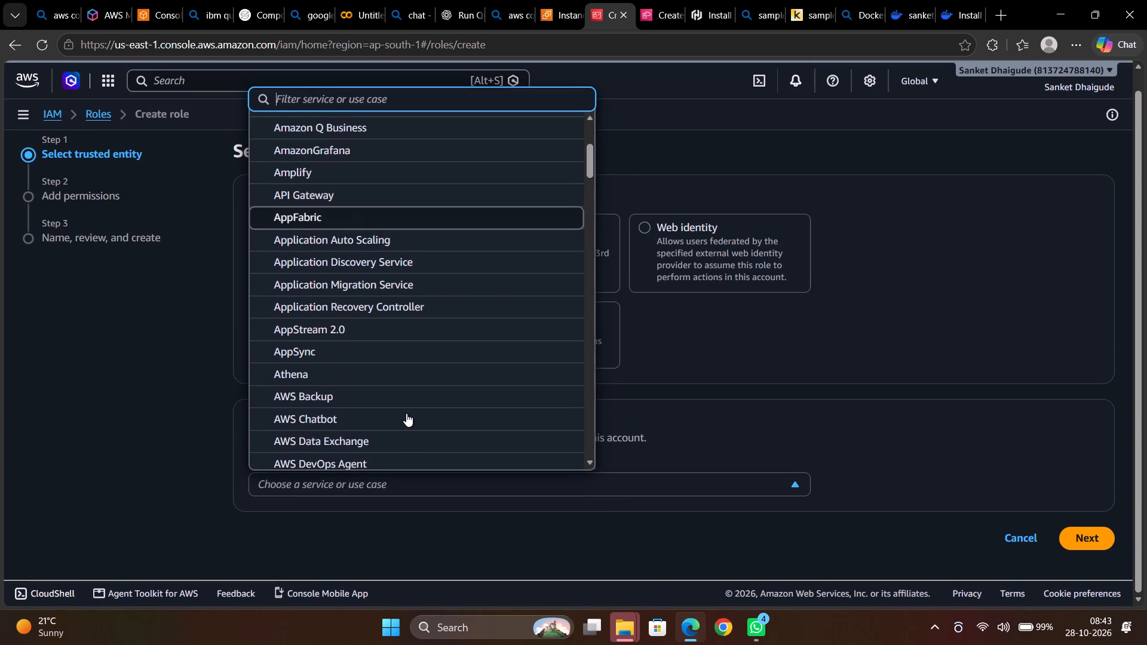
scroll(406, 413, up, 1)
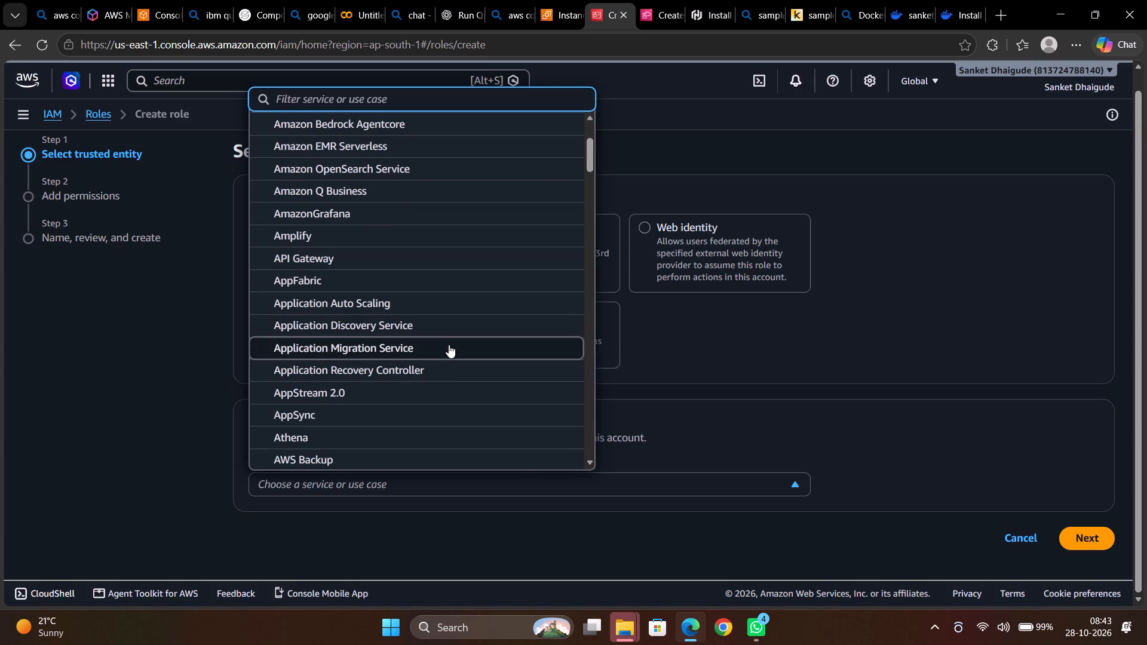
scroll(422, 305, up, 5)
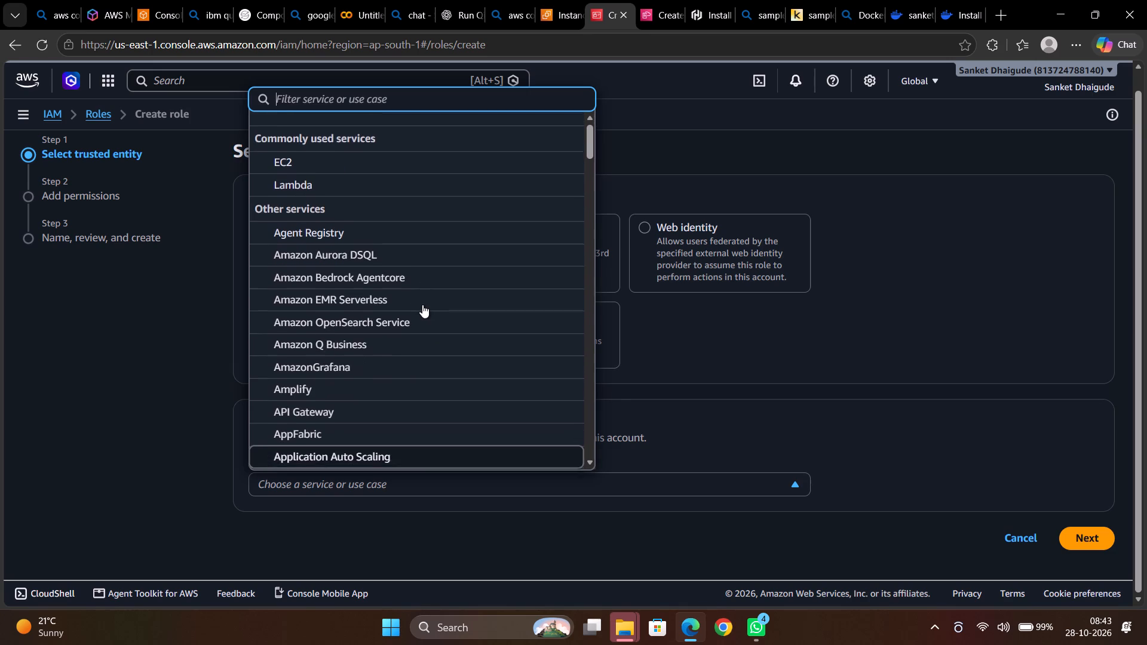
scroll(341, 349, down, 1)
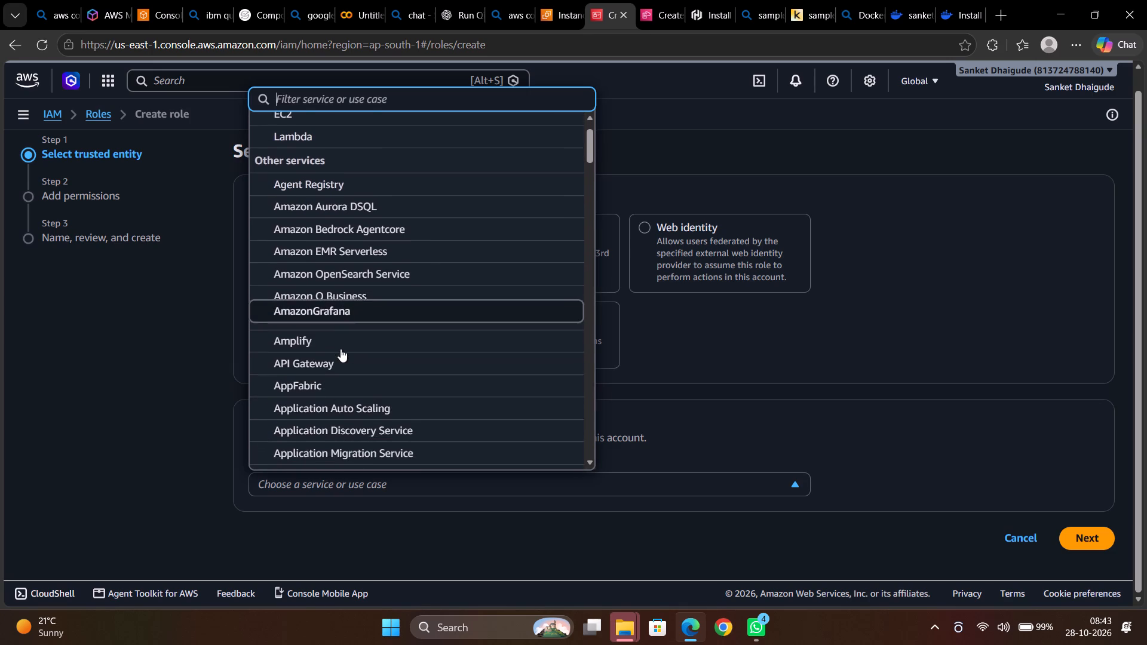
scroll(341, 349, down, 3)
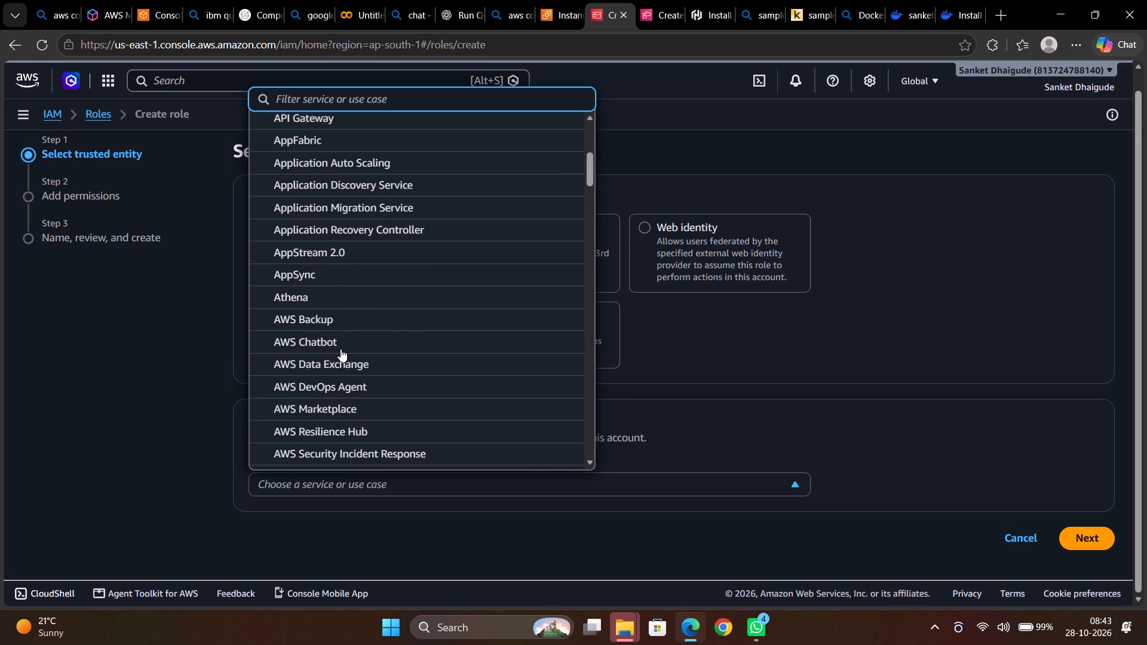
scroll(341, 349, down, 2)
scroll(330, 414, up, 2)
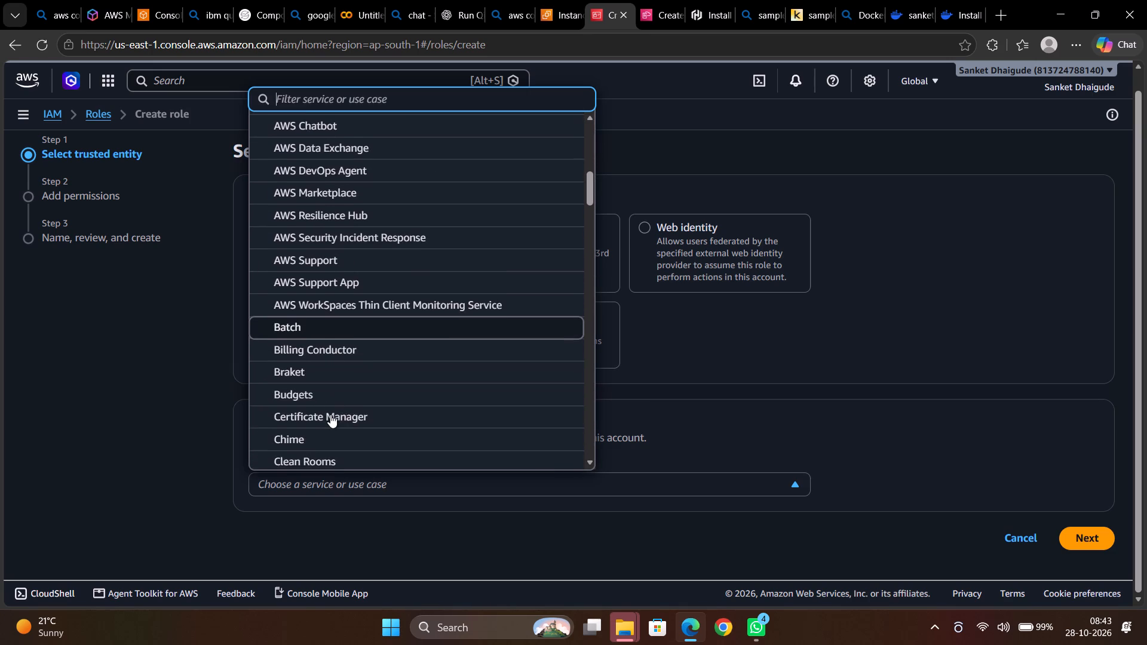
scroll(330, 414, up, 4)
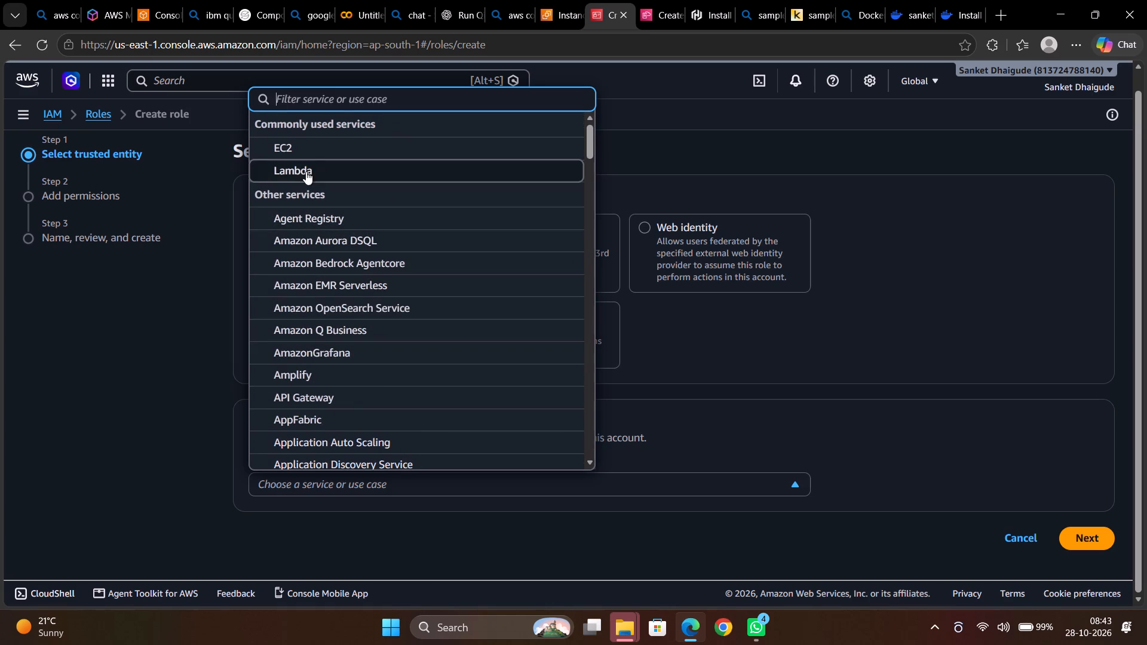
click(305, 146)
scroll(617, 355, down, 4)
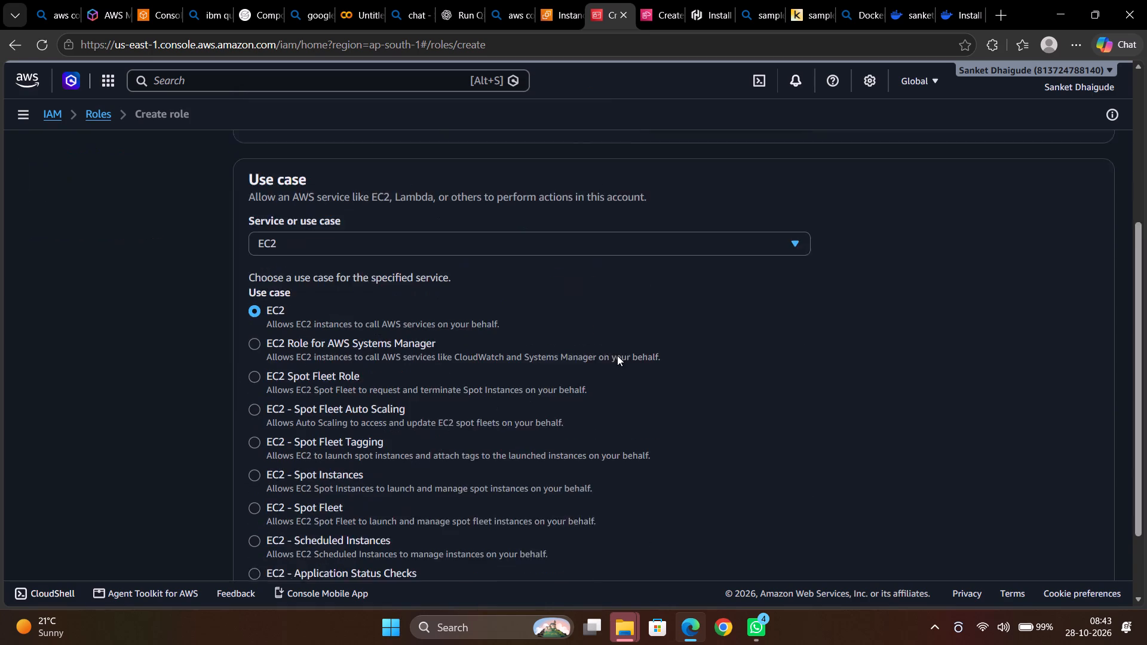
scroll(617, 355, down, 2)
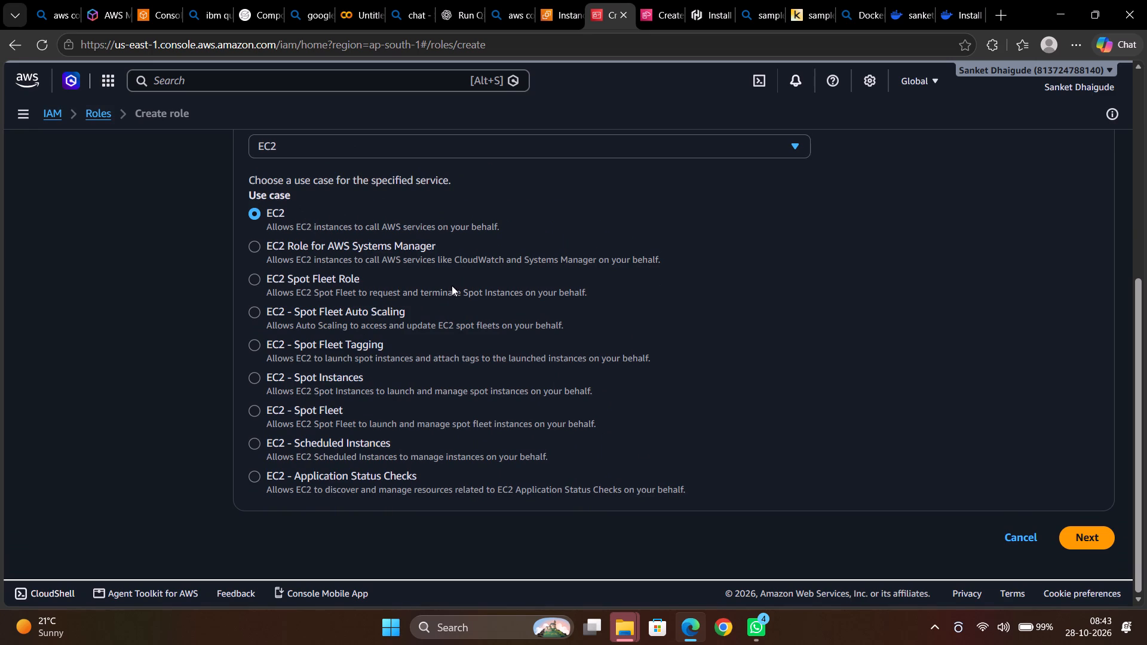
click(1083, 538)
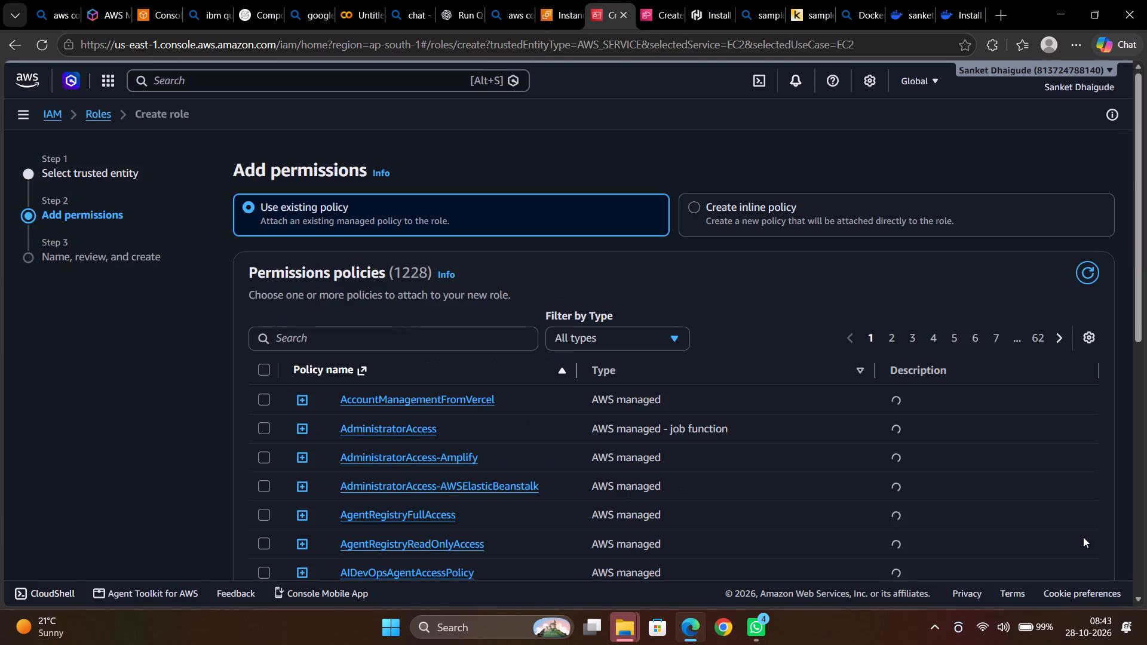
Examine the available AWS managed permissions policies that can be attached to the new role.
scroll(358, 304, down, 2)
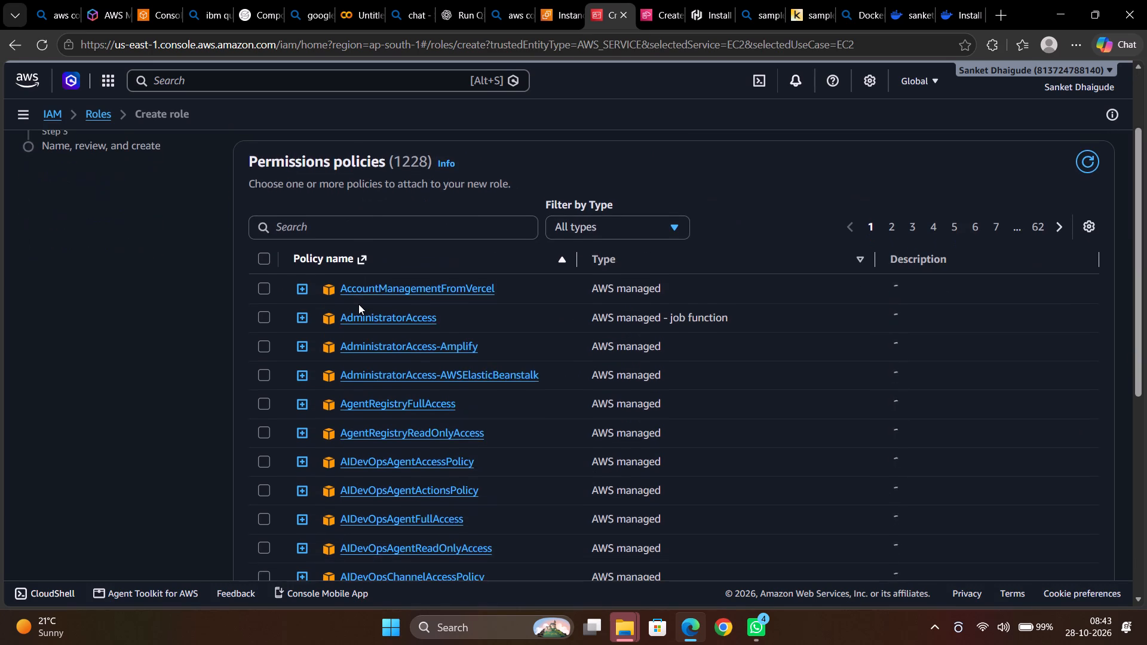
scroll(358, 304, down, 7)
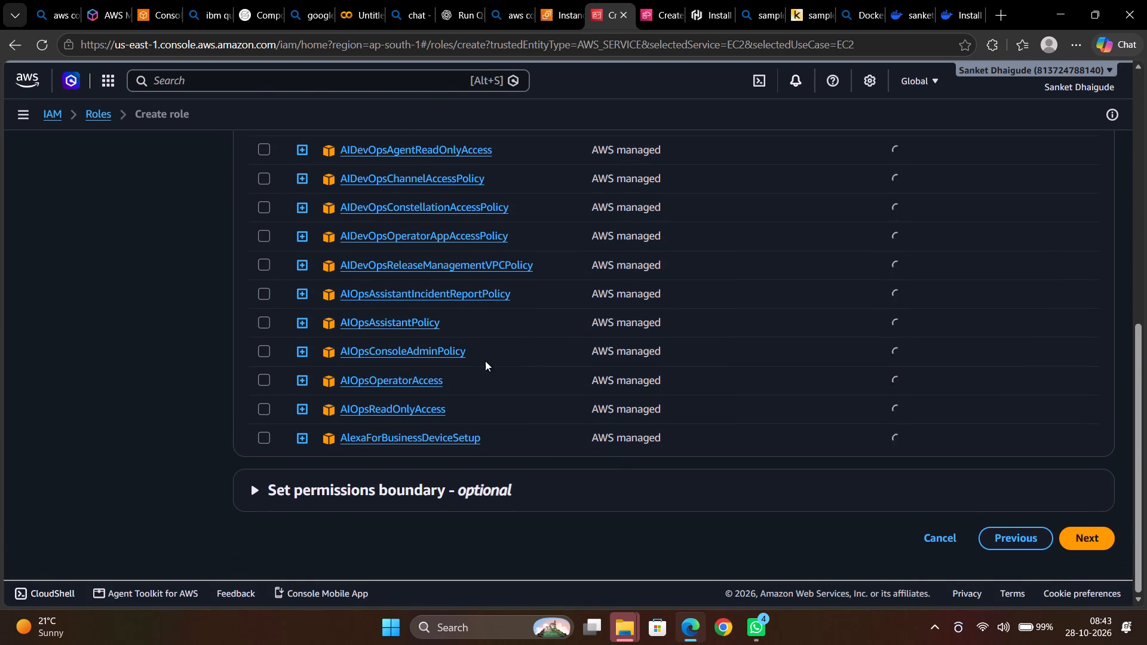
scroll(485, 361, up, 4)
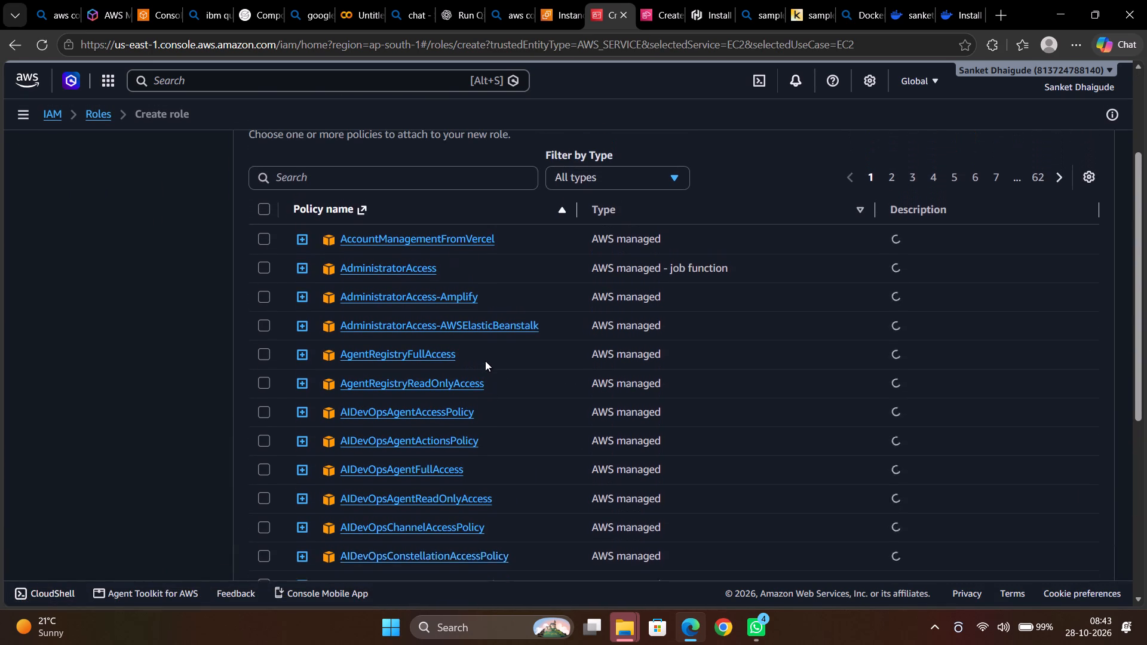
scroll(485, 361, up, 1)
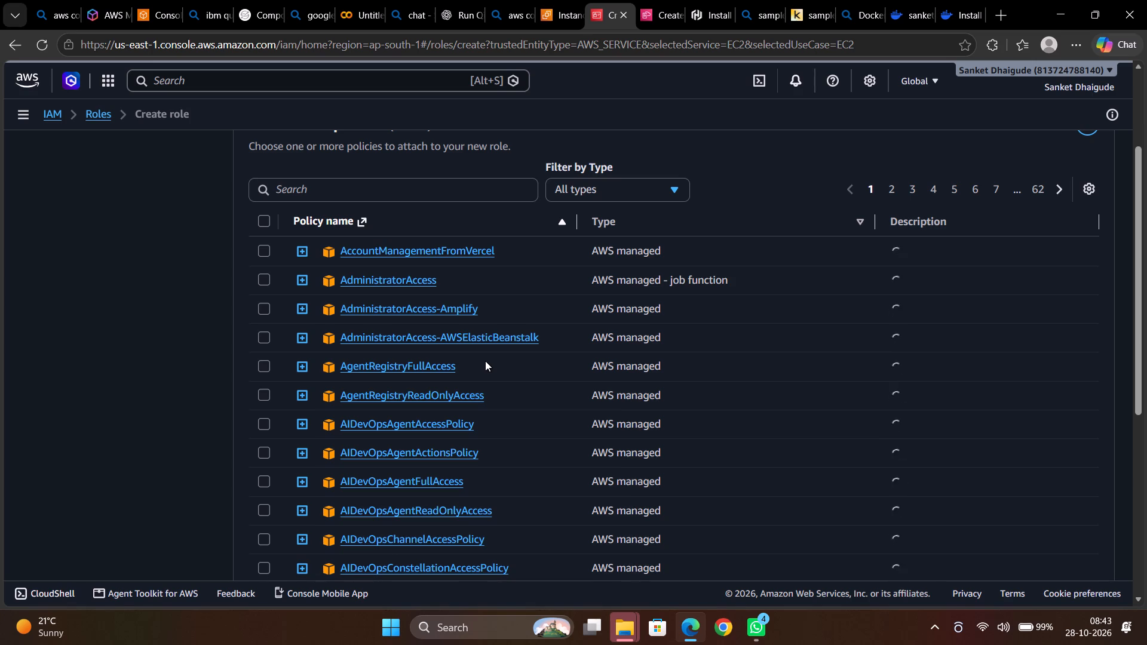
scroll(406, 465, down, 4)
scroll(406, 465, up, 1)
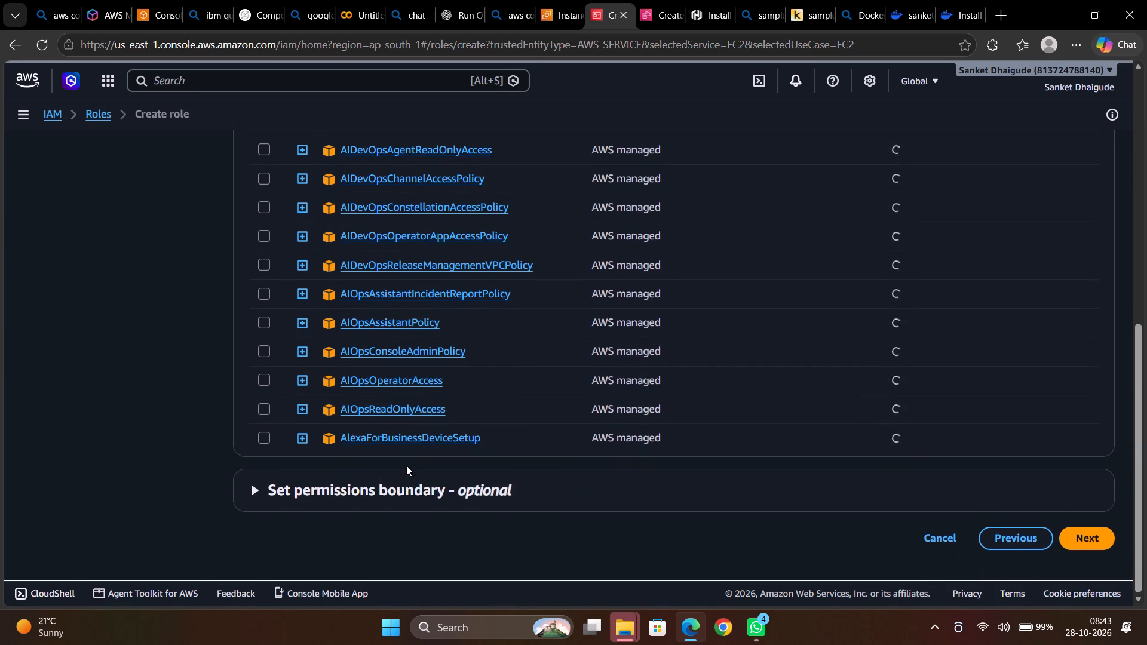
scroll(406, 465, up, 4)
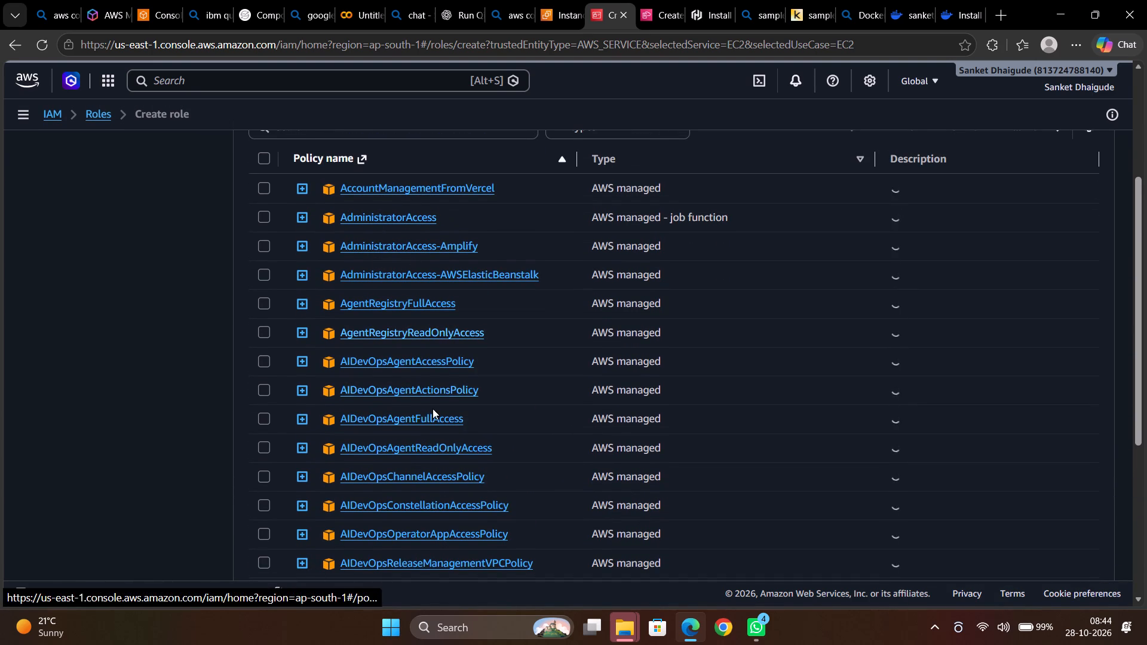
Attach the AIOpsReadOnlyAccess policy to the new role and continue to naming and review.
scroll(434, 425, down, 2)
scroll(433, 498, down, 1)
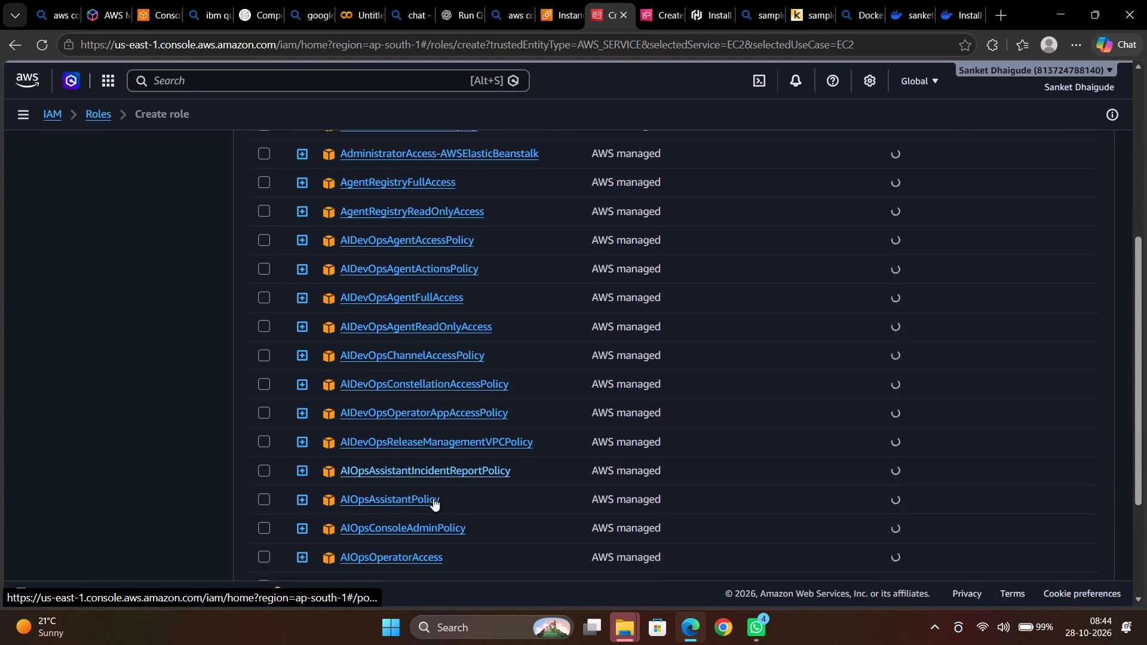
scroll(433, 498, down, 1)
scroll(377, 517, down, 1)
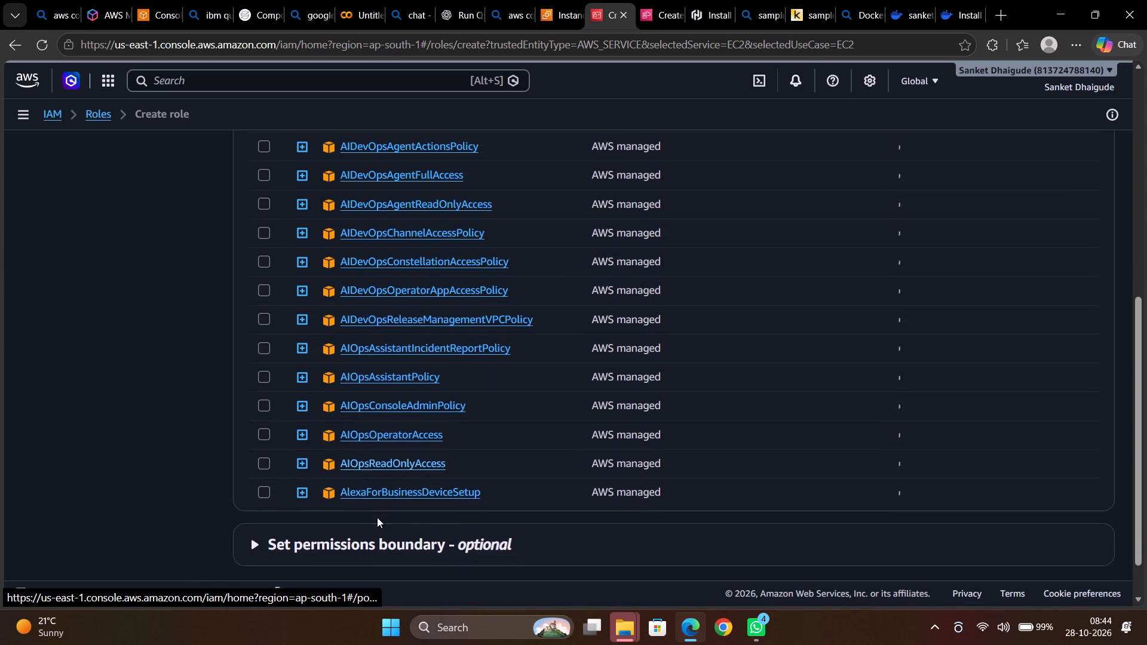
drag(453, 464, 296, 472)
click(263, 466)
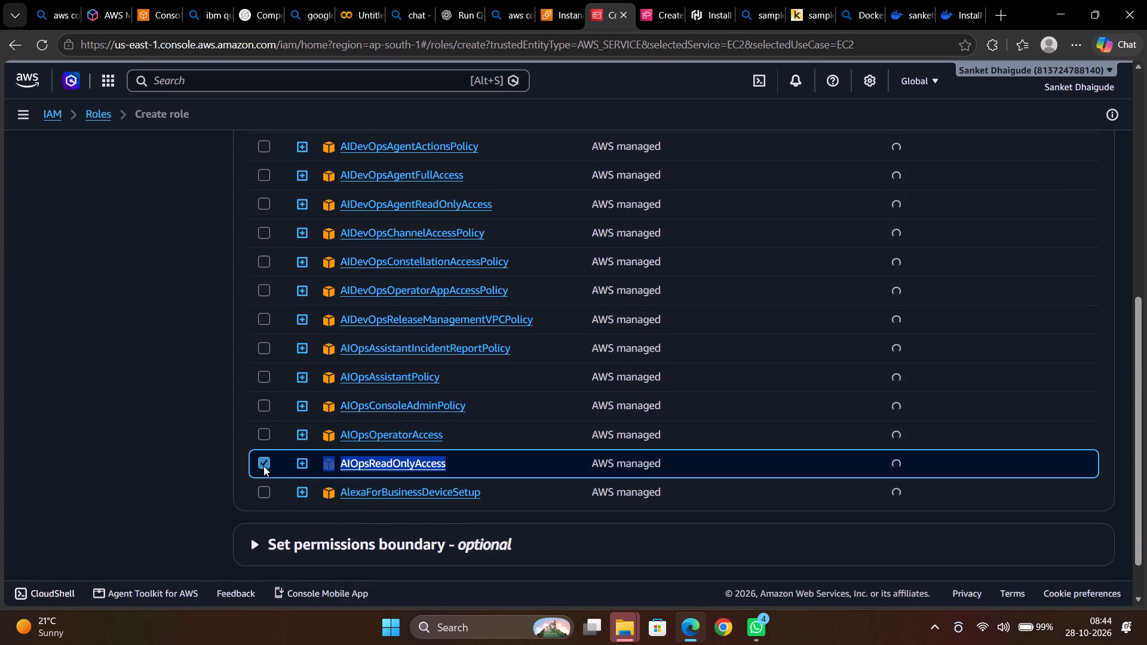
click(648, 472)
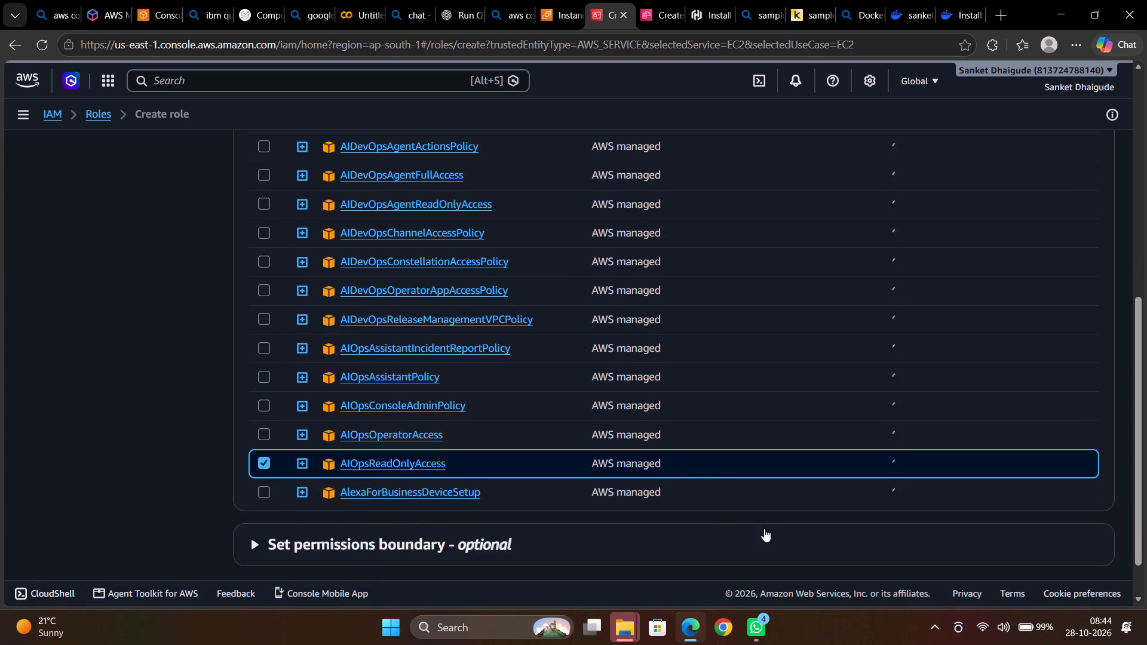
scroll(764, 529, down, 2)
click(1087, 532)
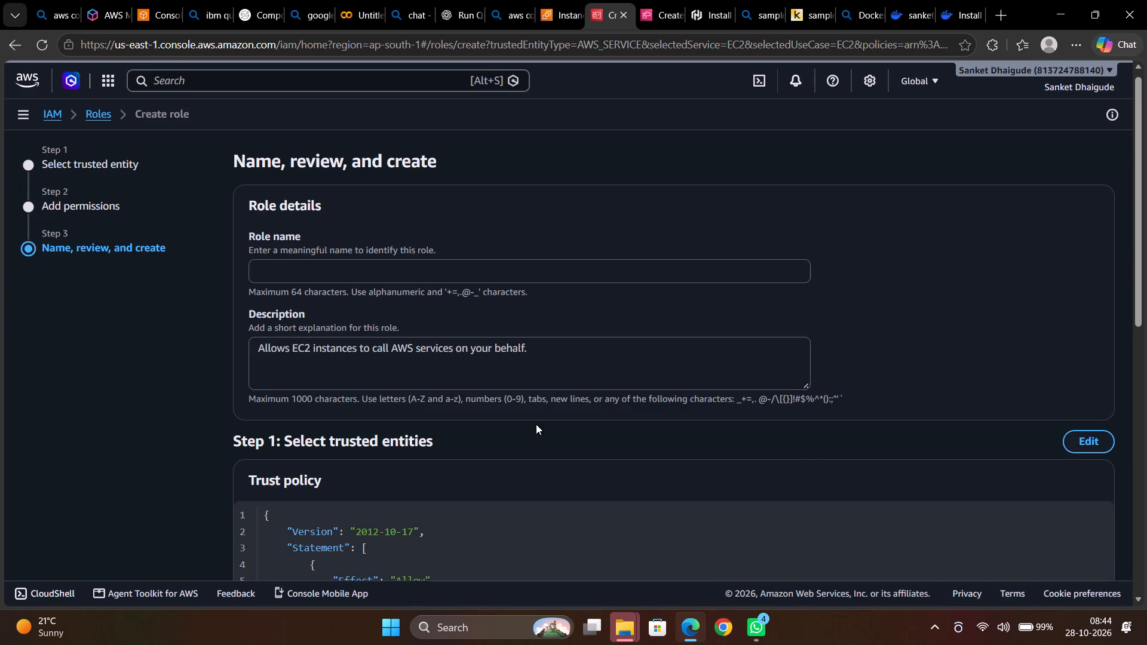
Name the new role sanketrole, keeping the default description.
click(326, 269)
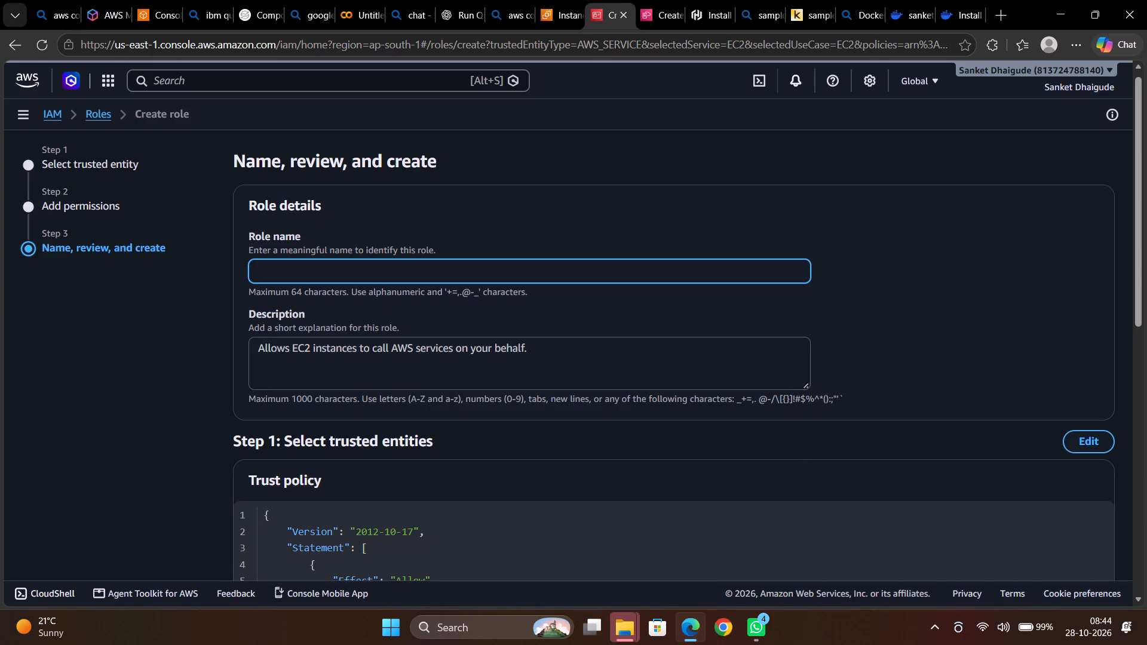
text(sa)
text(nket)
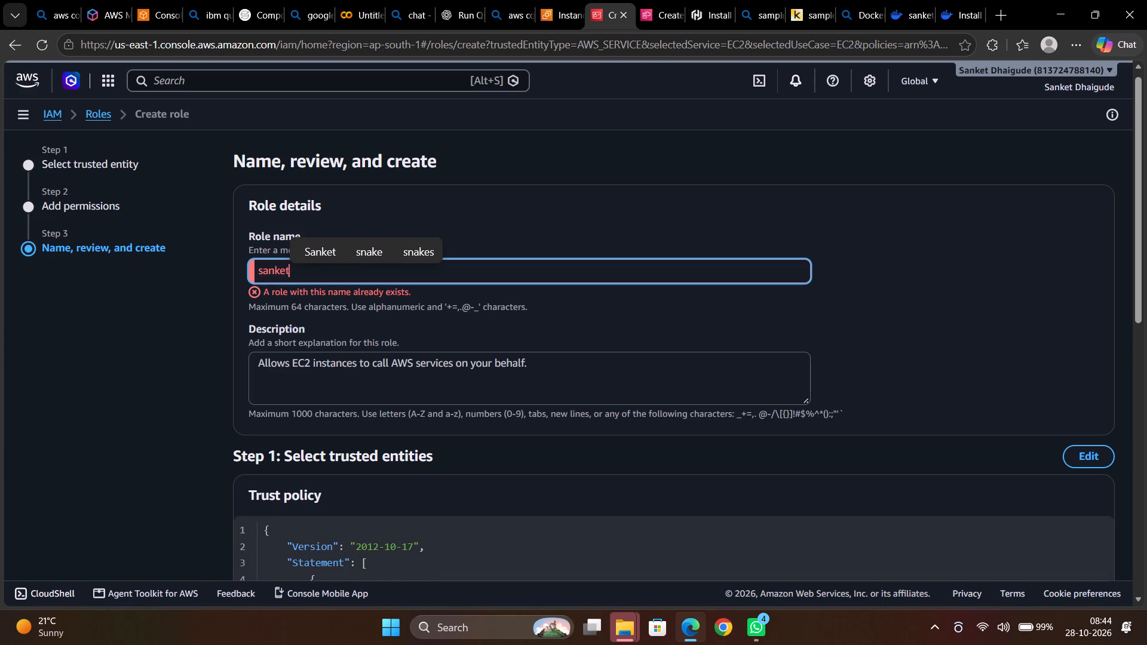
key(BackSpace)
key(BackSpace)
text(et)
text(role)
Review the role's trust policy and permissions summary, and create the role without tags.
scroll(381, 399, down, 1)
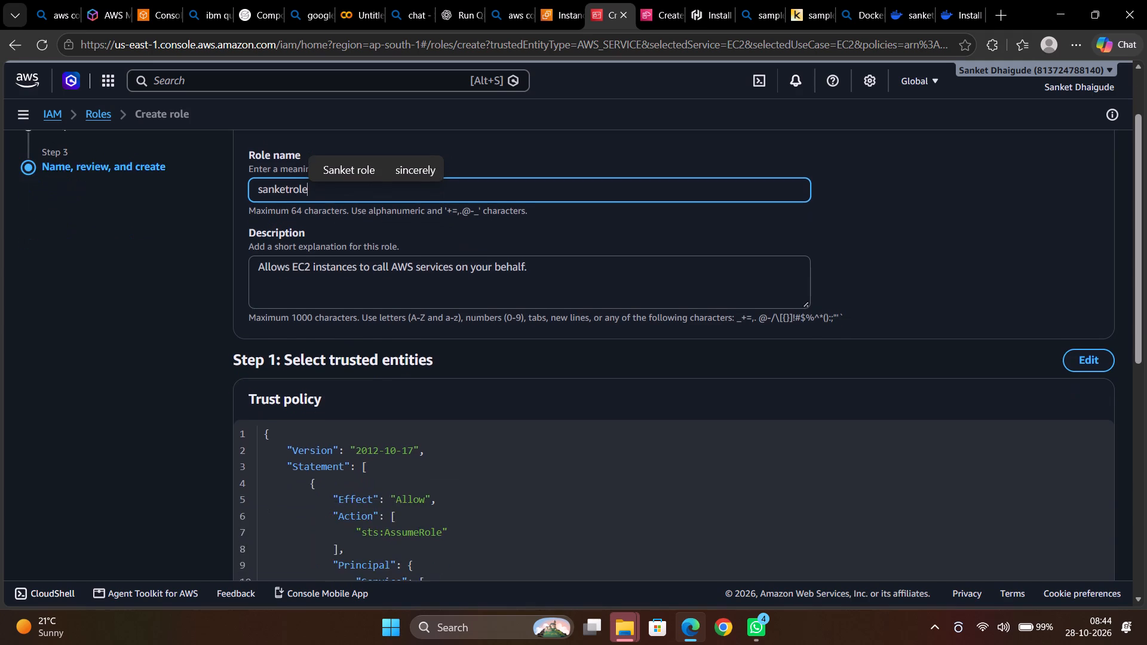
scroll(381, 399, down, 5)
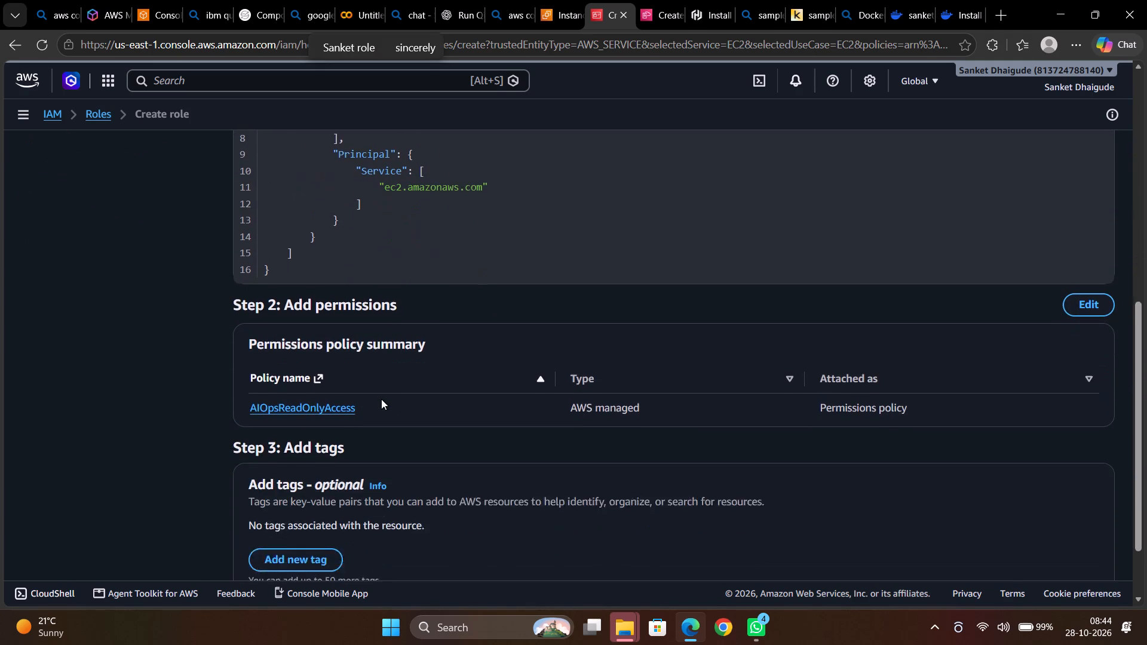
scroll(381, 399, down, 4)
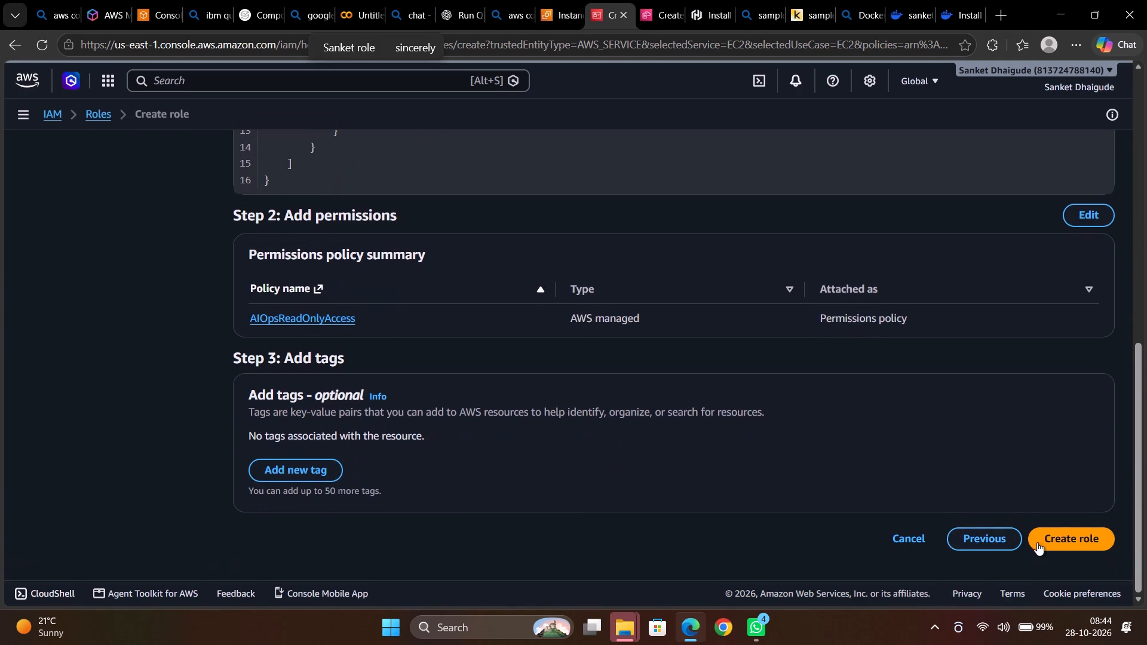
click(1045, 542)
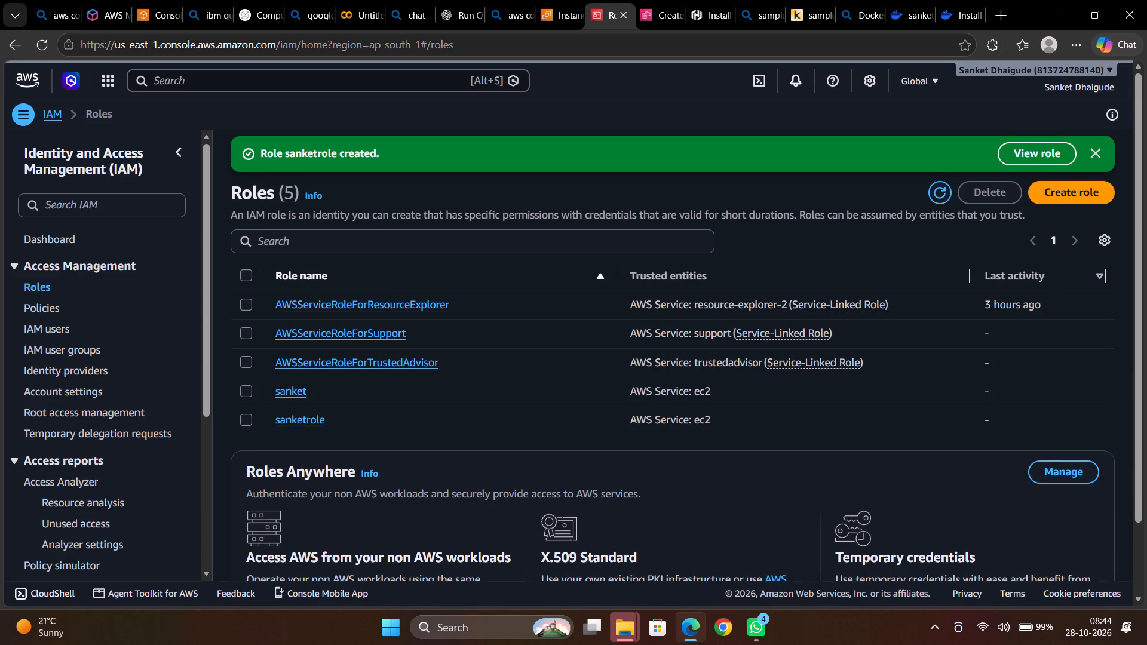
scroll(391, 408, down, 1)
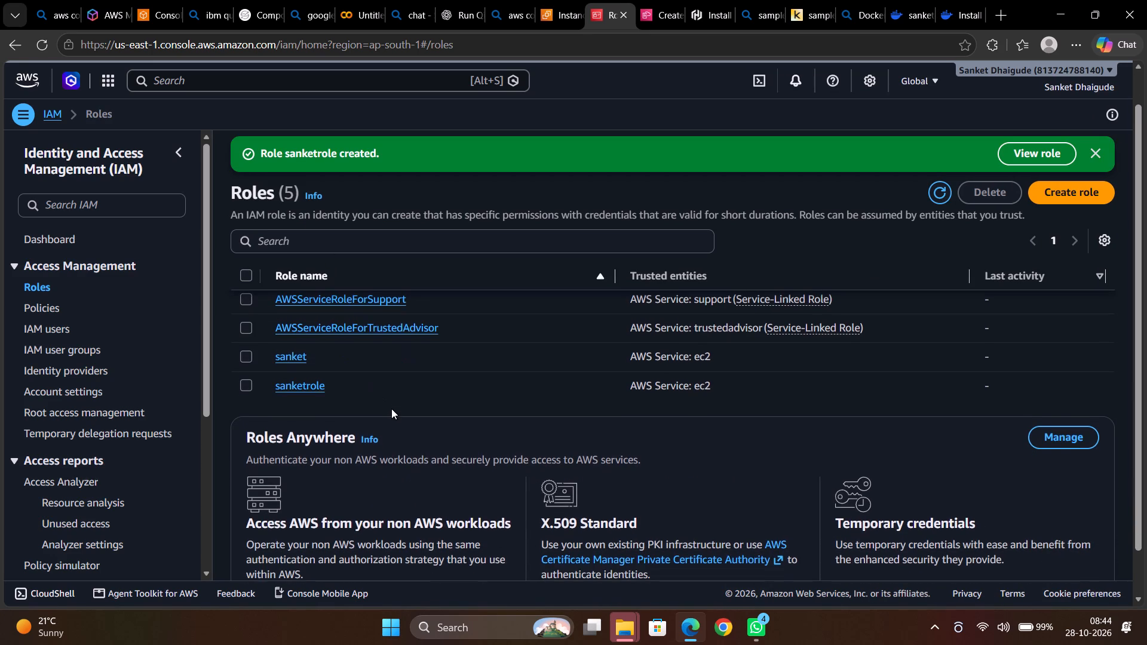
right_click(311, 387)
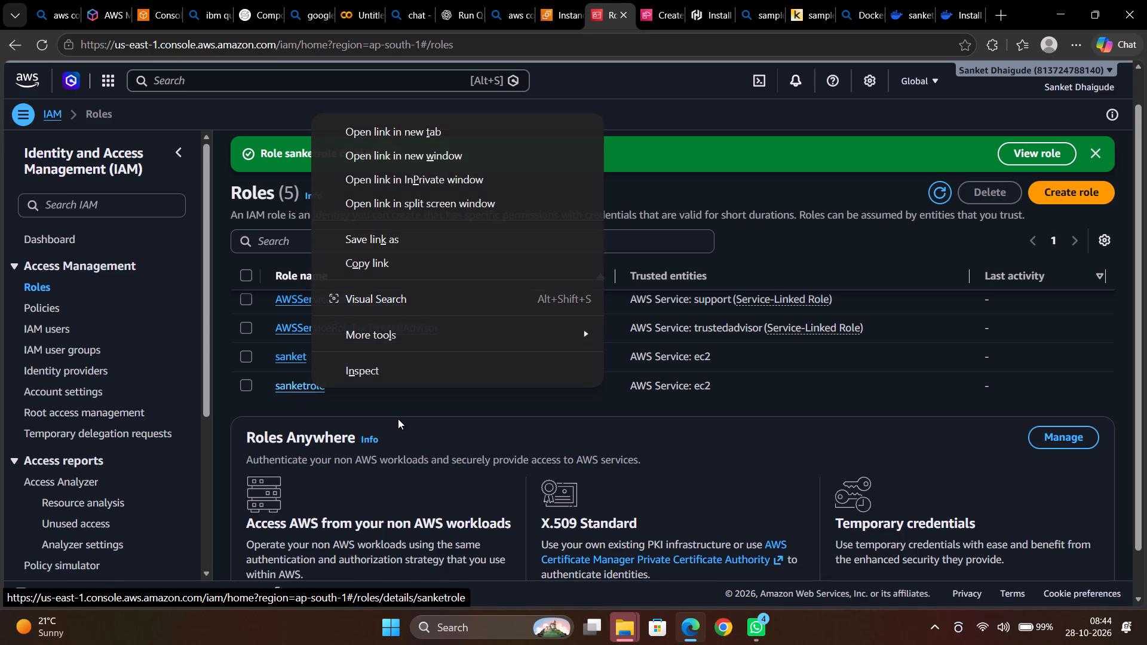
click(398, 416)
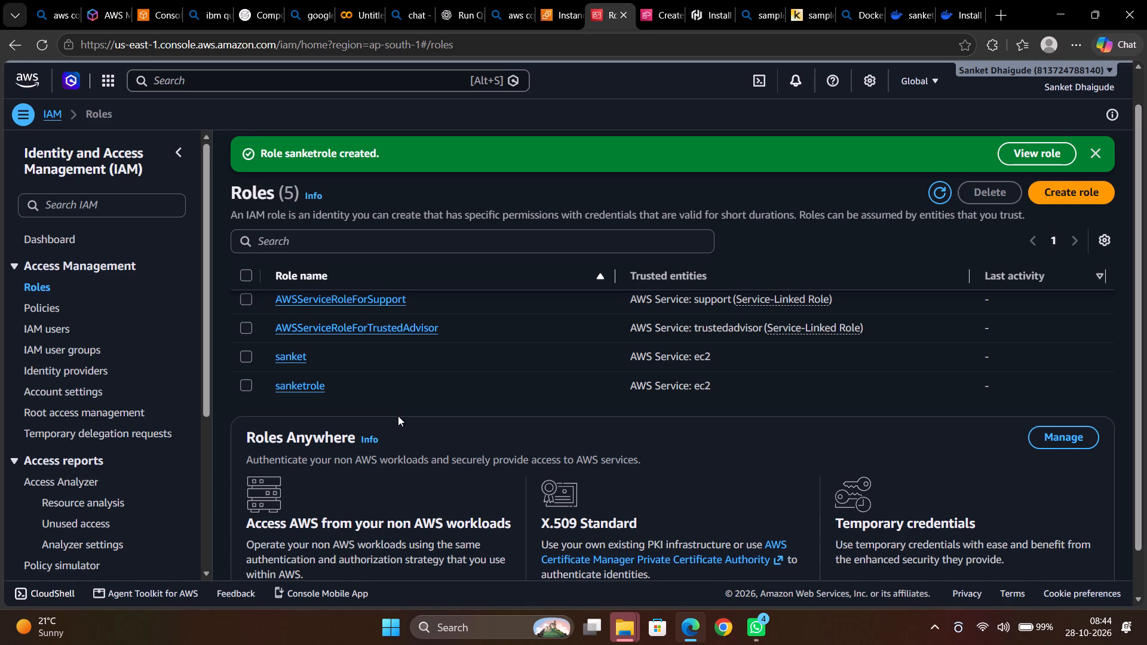
Start a new IAM policy from the policies list and choose EC2 as its service.
click(51, 308)
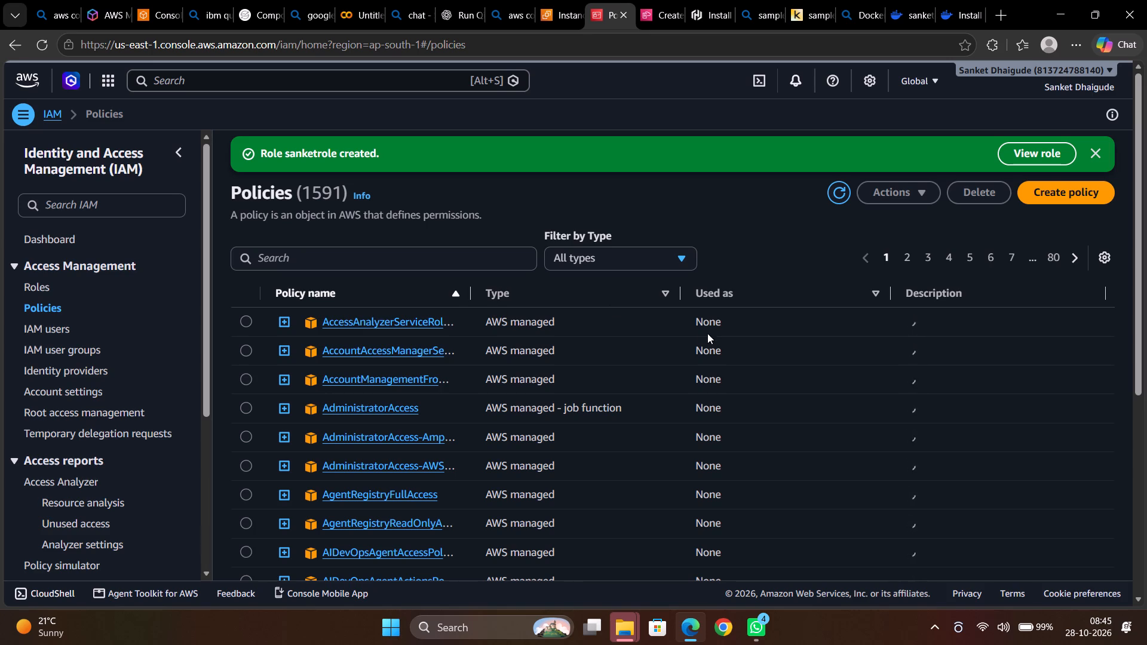
click(1078, 185)
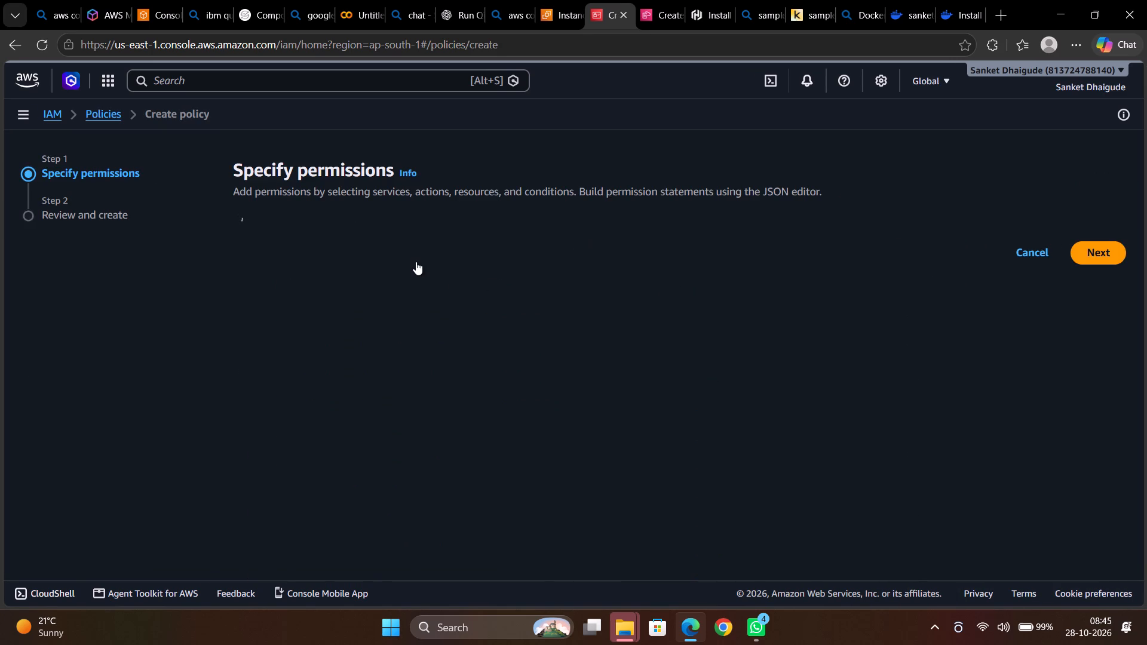
click(396, 345)
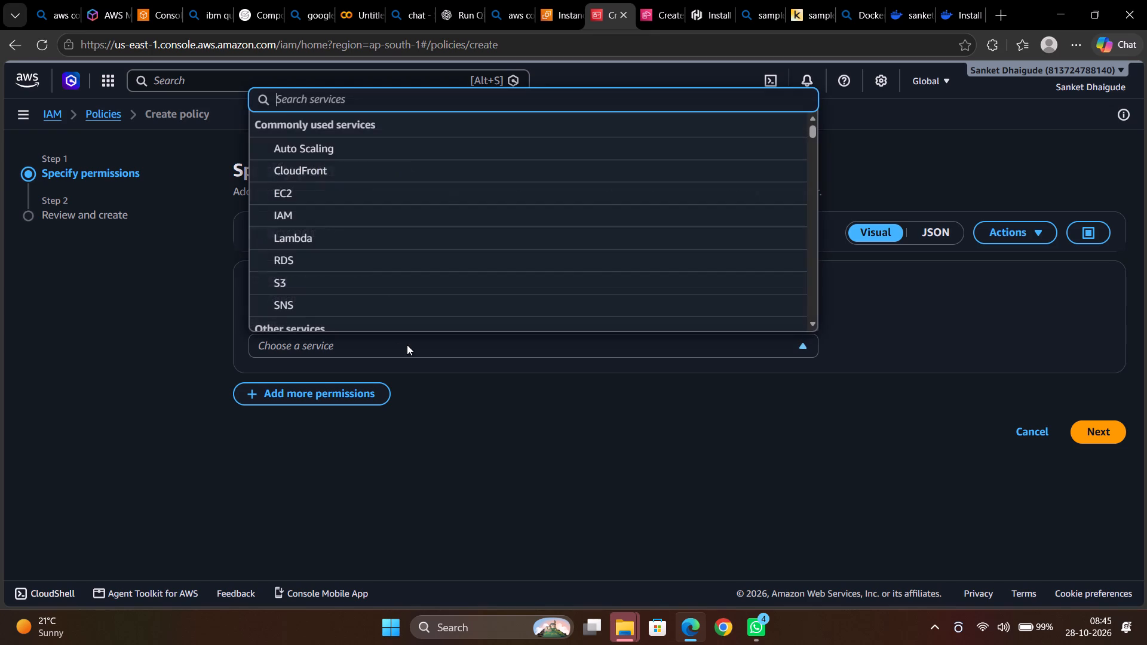
click(333, 193)
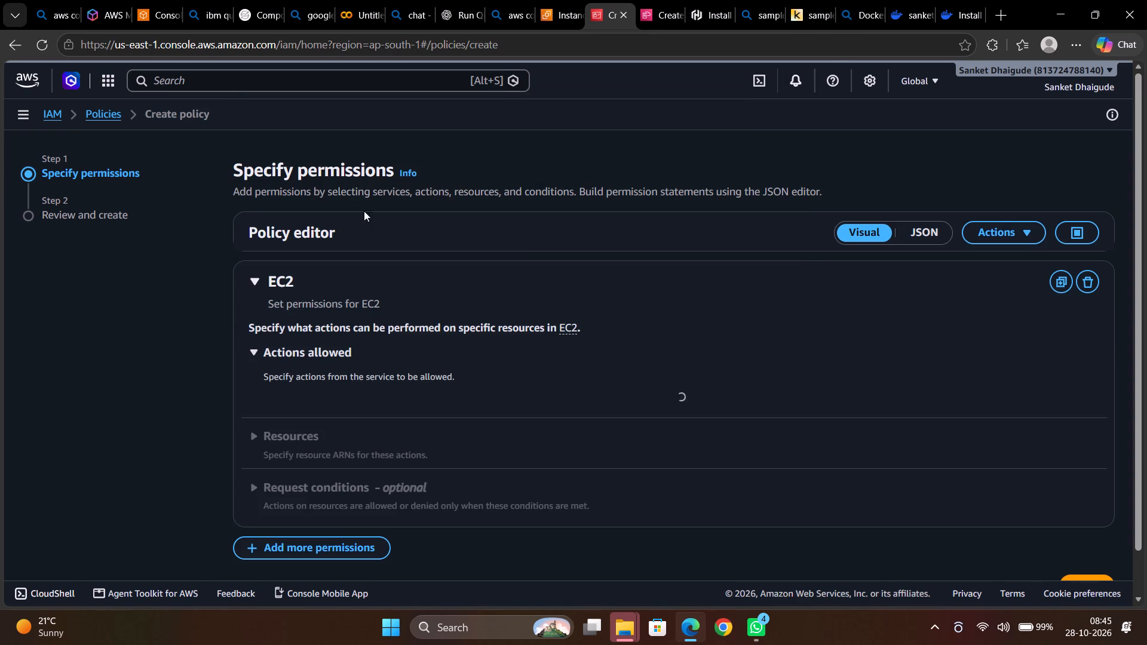
Examine the EC2 access levels in the policy editor, including the individual permissions management actions.
scroll(458, 420, up, 1)
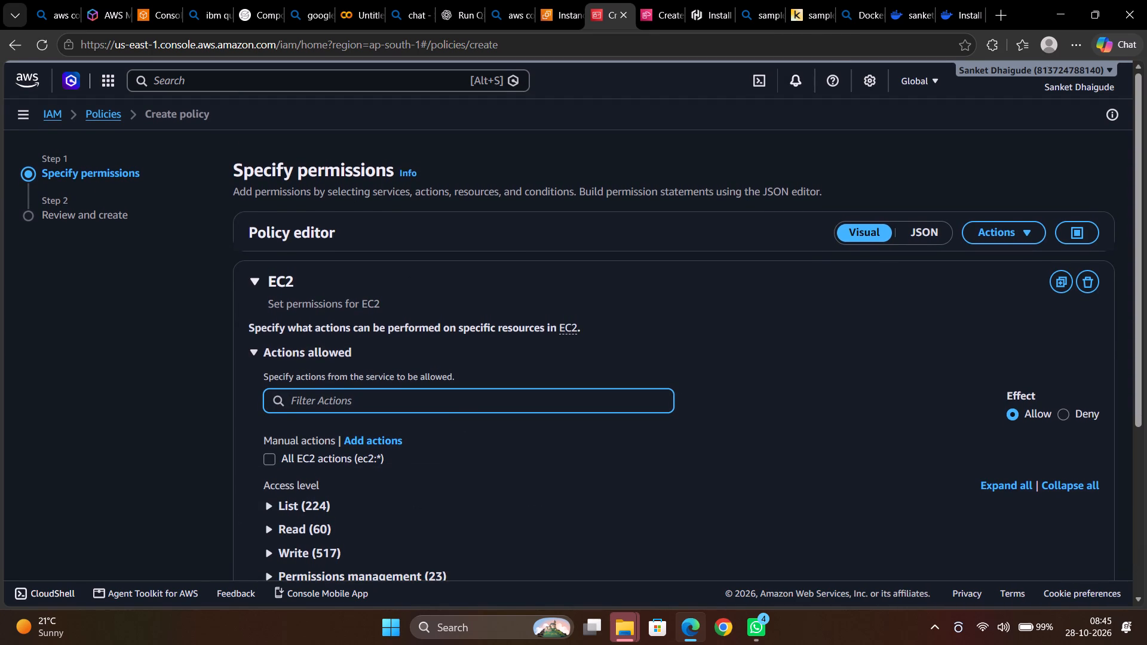
click(436, 403)
scroll(378, 438, down, 2)
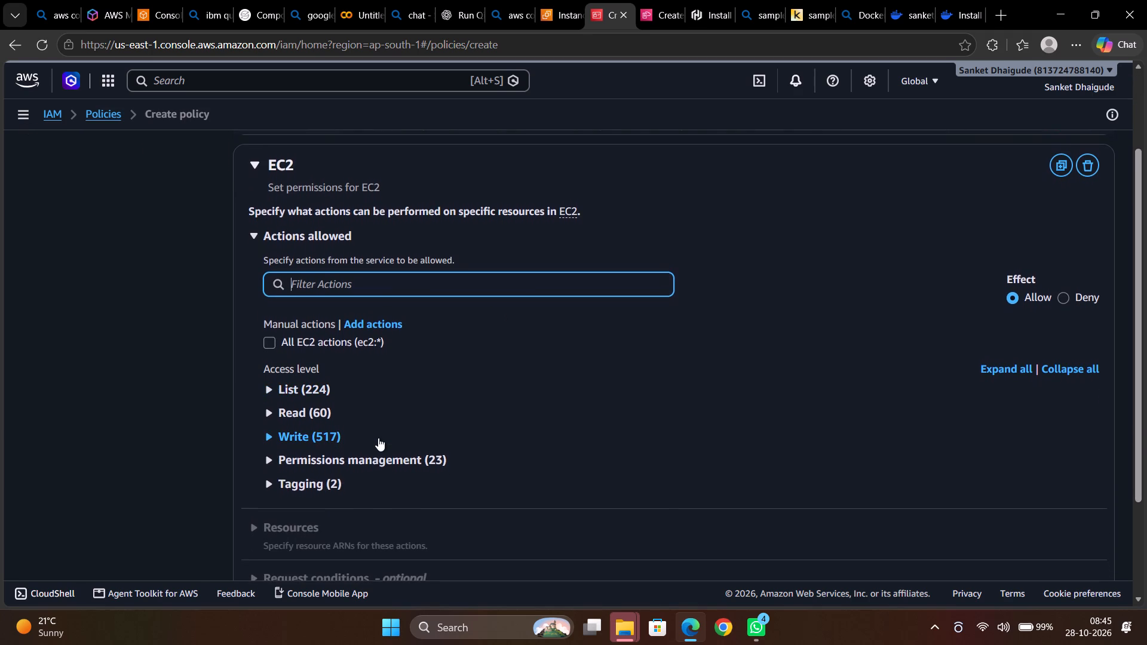
click(374, 451)
scroll(456, 467, down, 1)
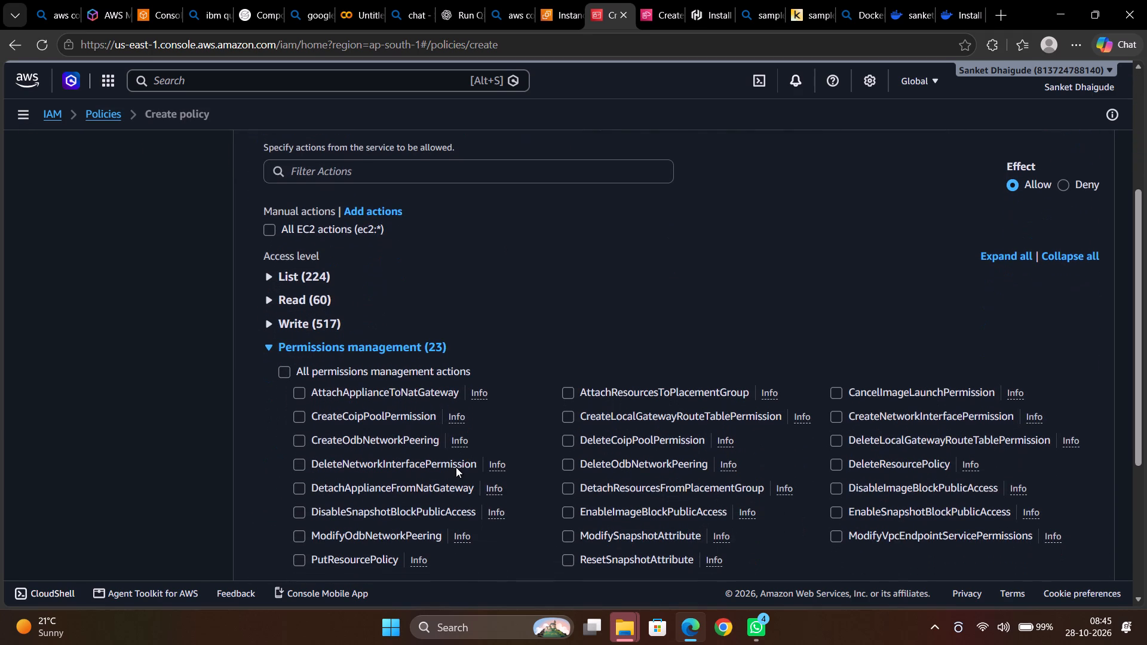
scroll(456, 467, down, 1)
scroll(598, 465, down, 1)
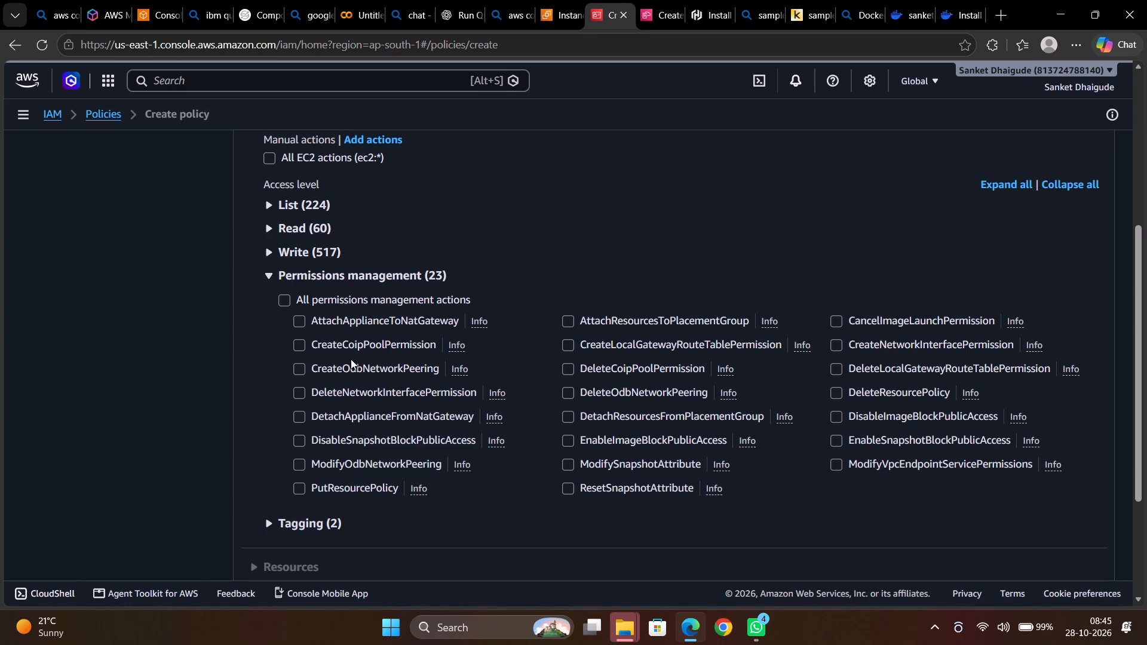
click(269, 274)
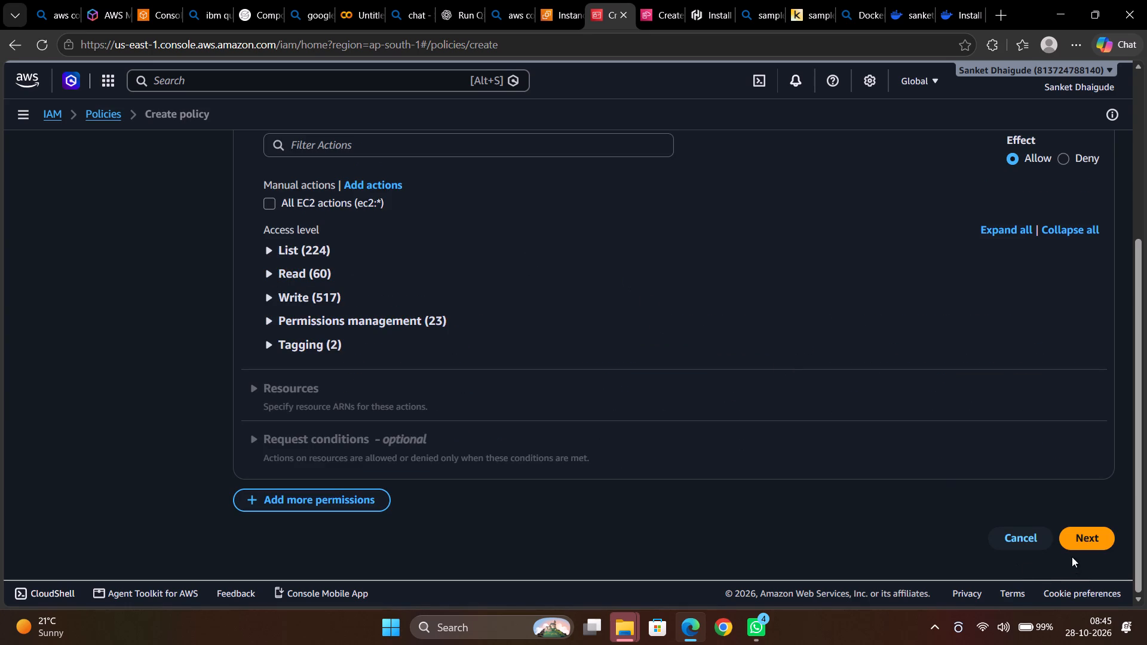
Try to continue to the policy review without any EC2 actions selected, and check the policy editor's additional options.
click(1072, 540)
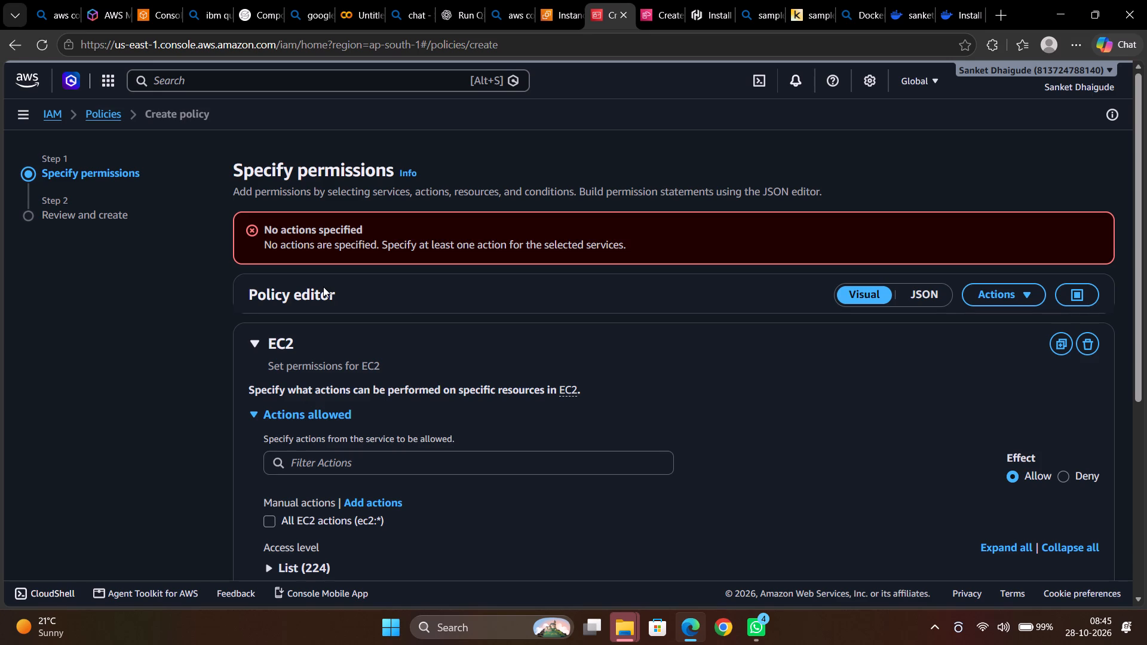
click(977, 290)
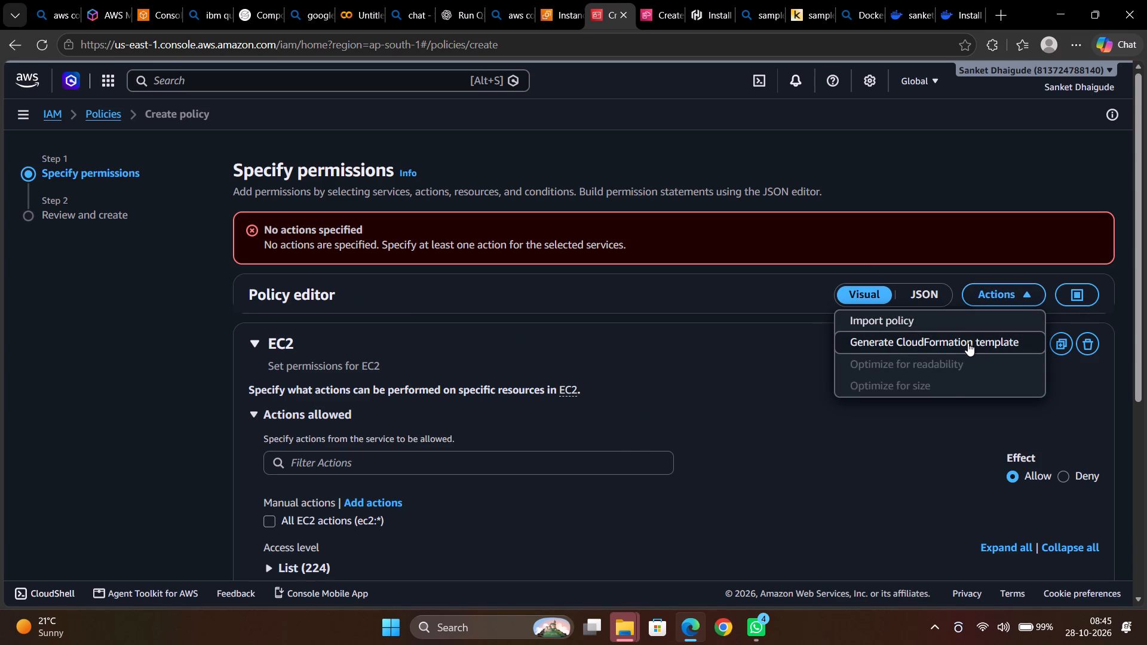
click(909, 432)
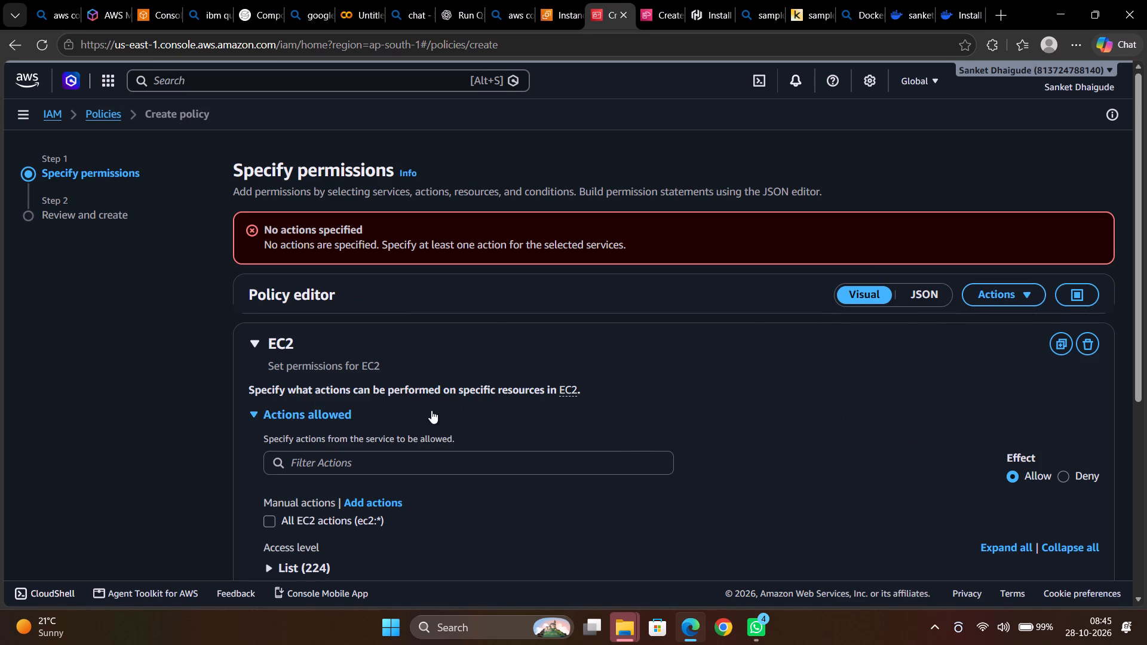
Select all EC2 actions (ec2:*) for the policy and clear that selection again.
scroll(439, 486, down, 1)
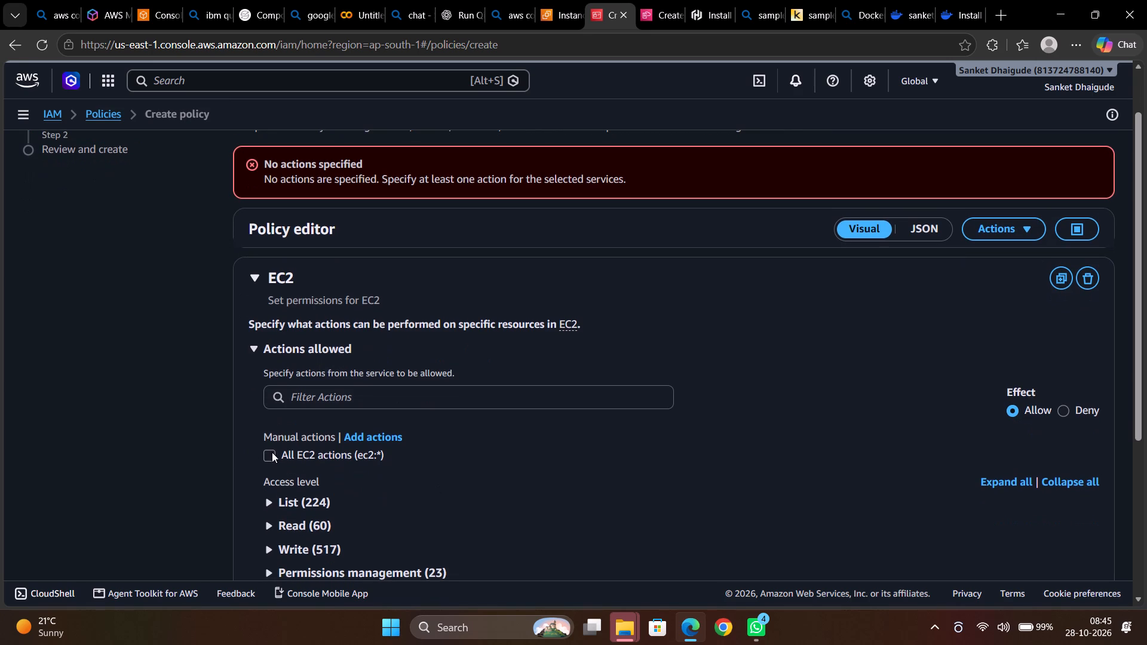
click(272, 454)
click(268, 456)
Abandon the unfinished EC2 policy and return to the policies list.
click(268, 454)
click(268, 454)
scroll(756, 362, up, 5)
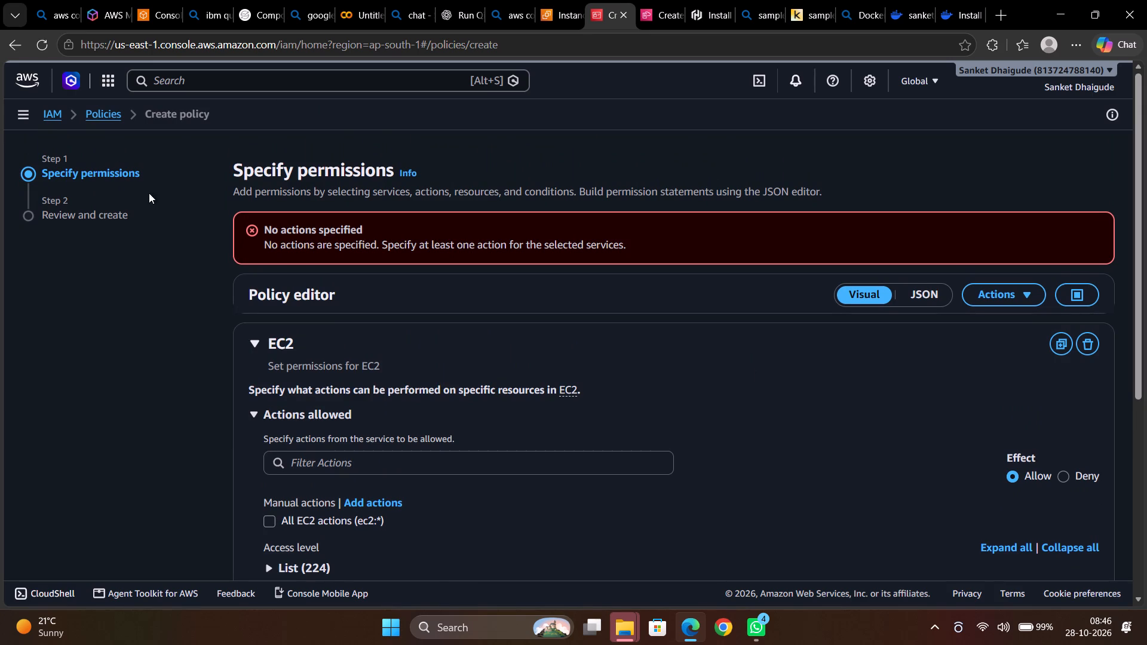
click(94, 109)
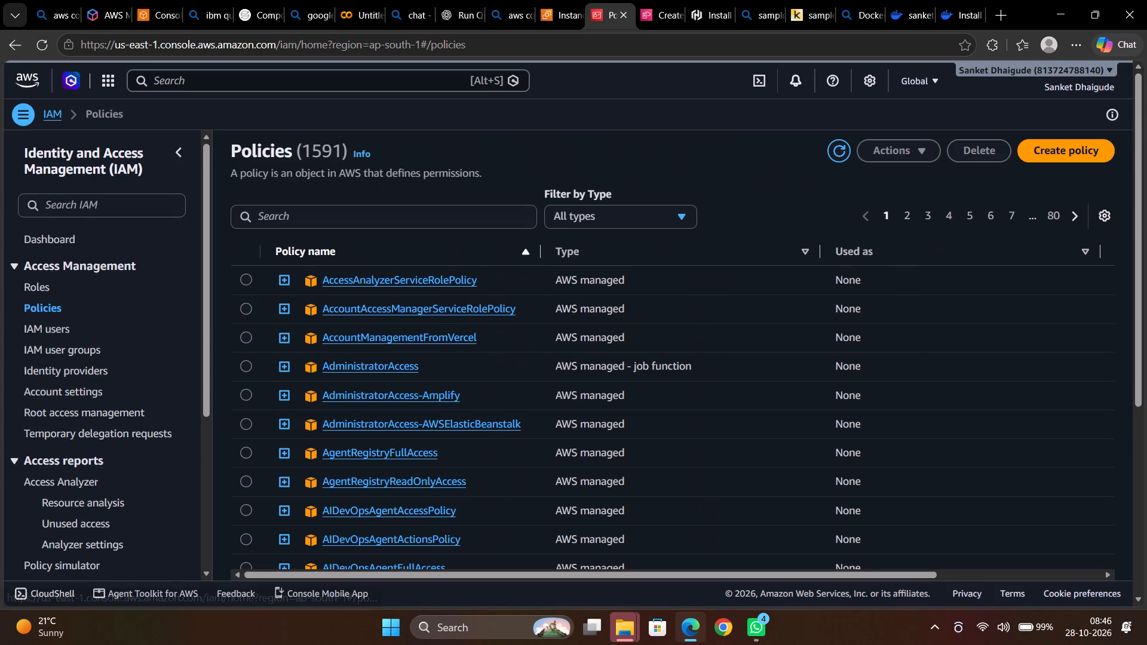
Search the policies for amazonconn and examine the permissions defined in AmazonConnectReadOnlyAccess.
scroll(411, 411, down, 5)
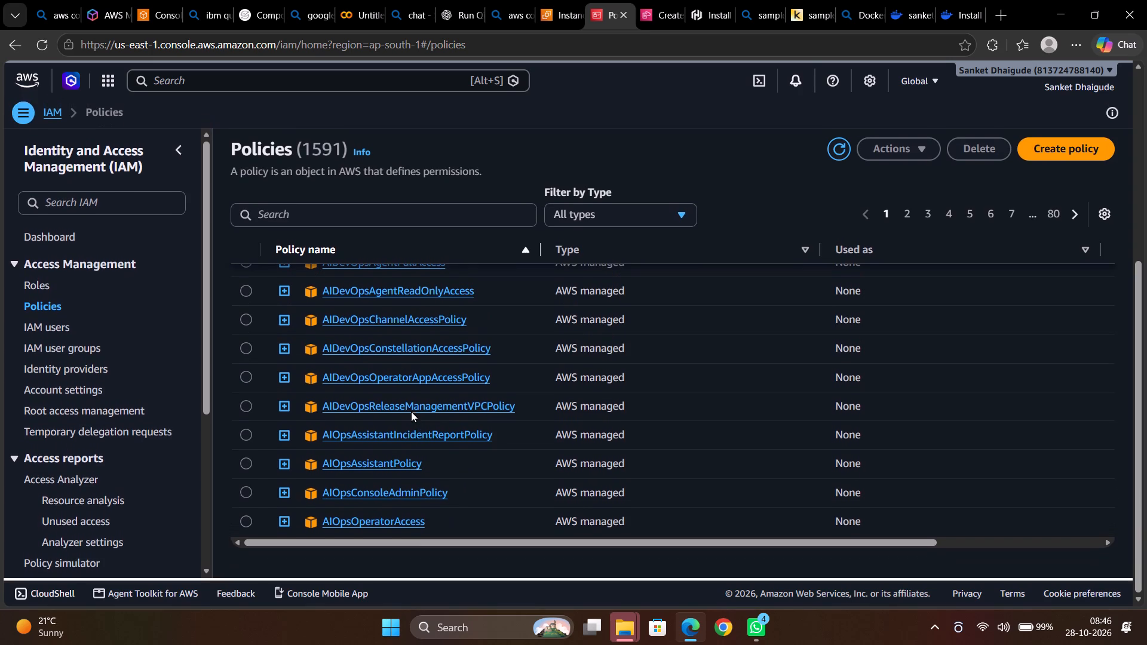
scroll(411, 411, down, 1)
scroll(411, 411, up, 5)
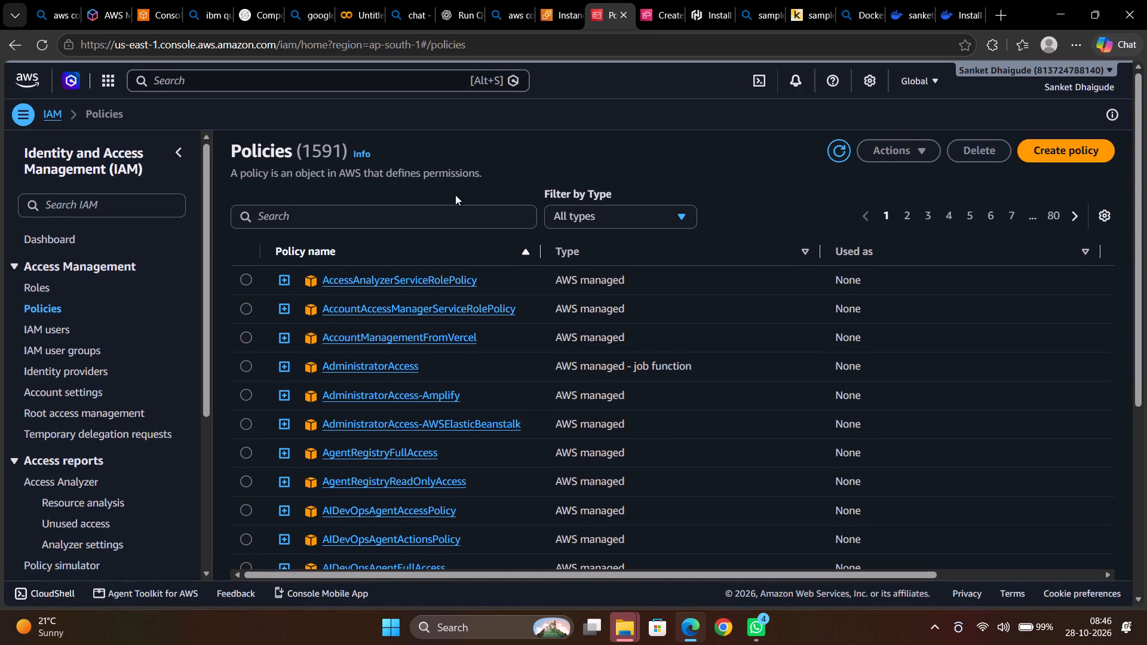
click(483, 219)
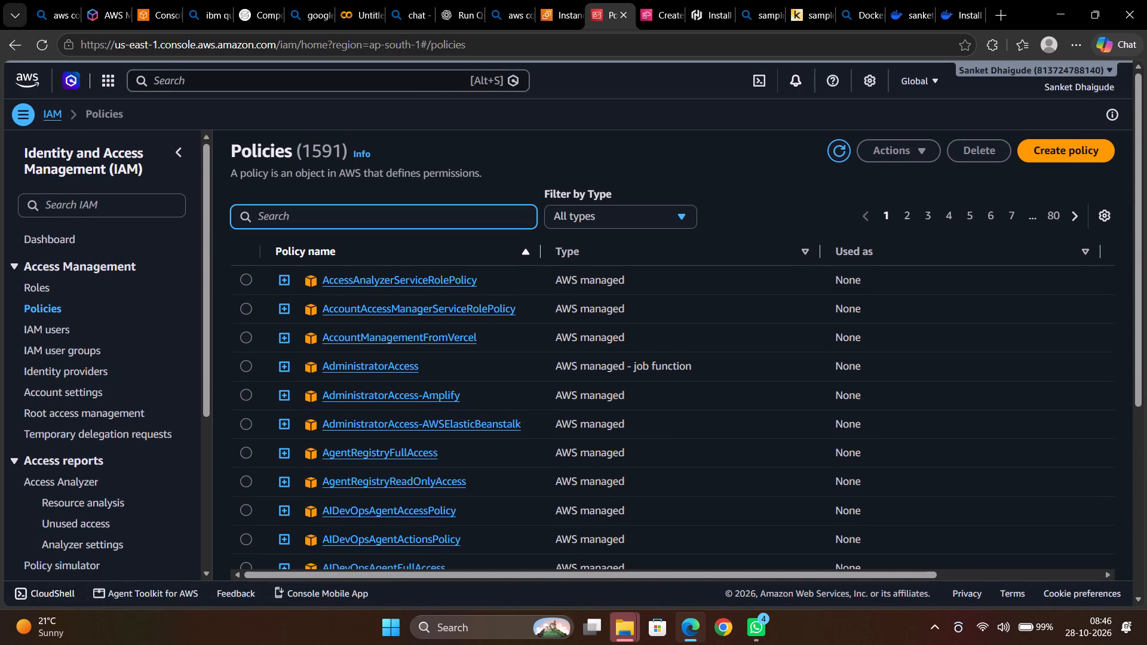
text(am)
key(a)
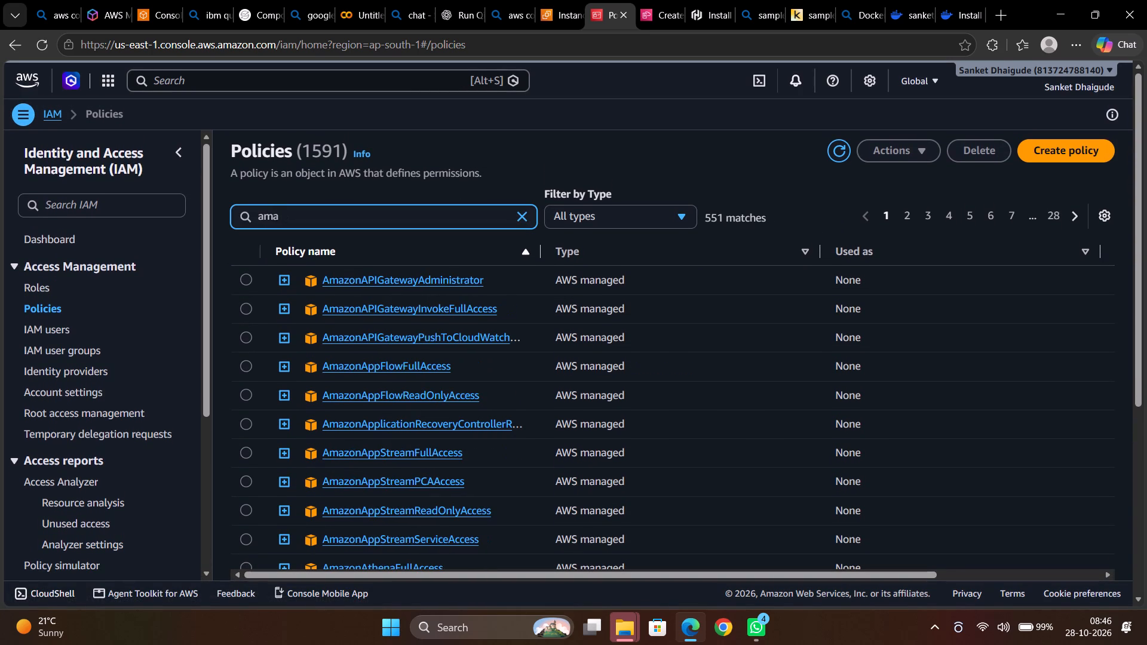
text(zon)
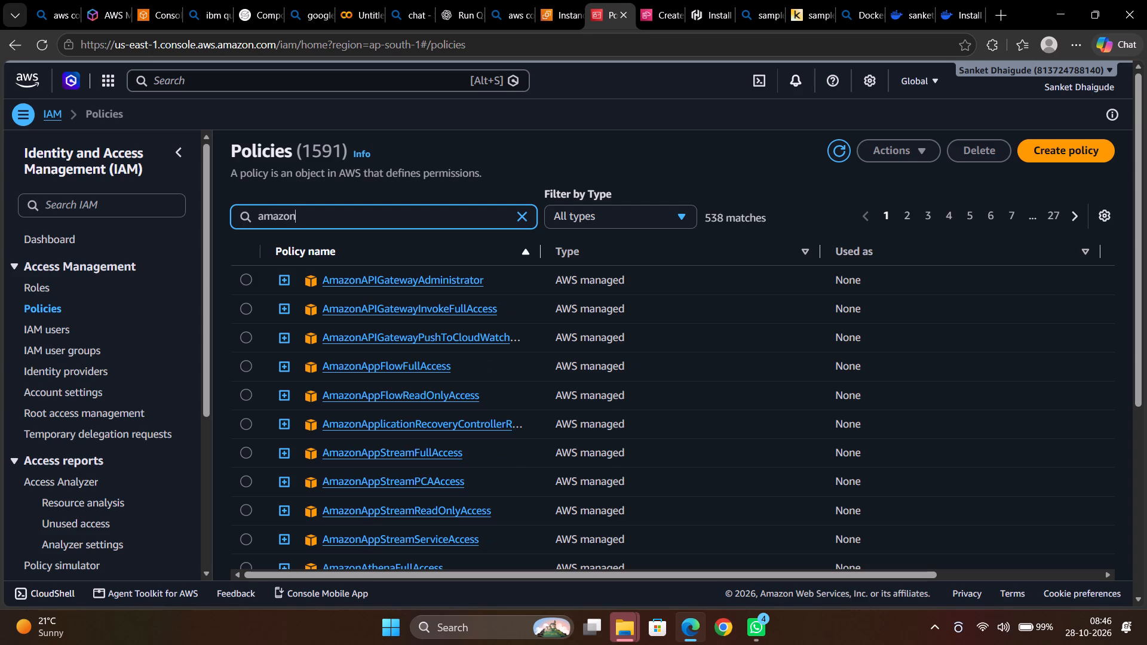
text(conn)
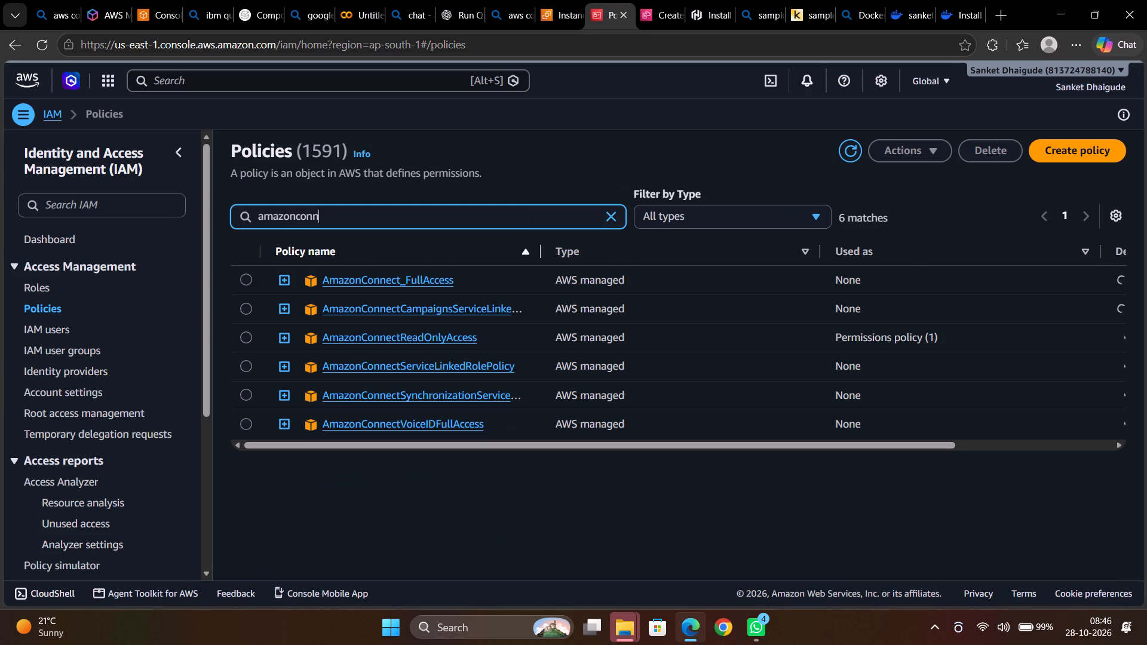
click(442, 335)
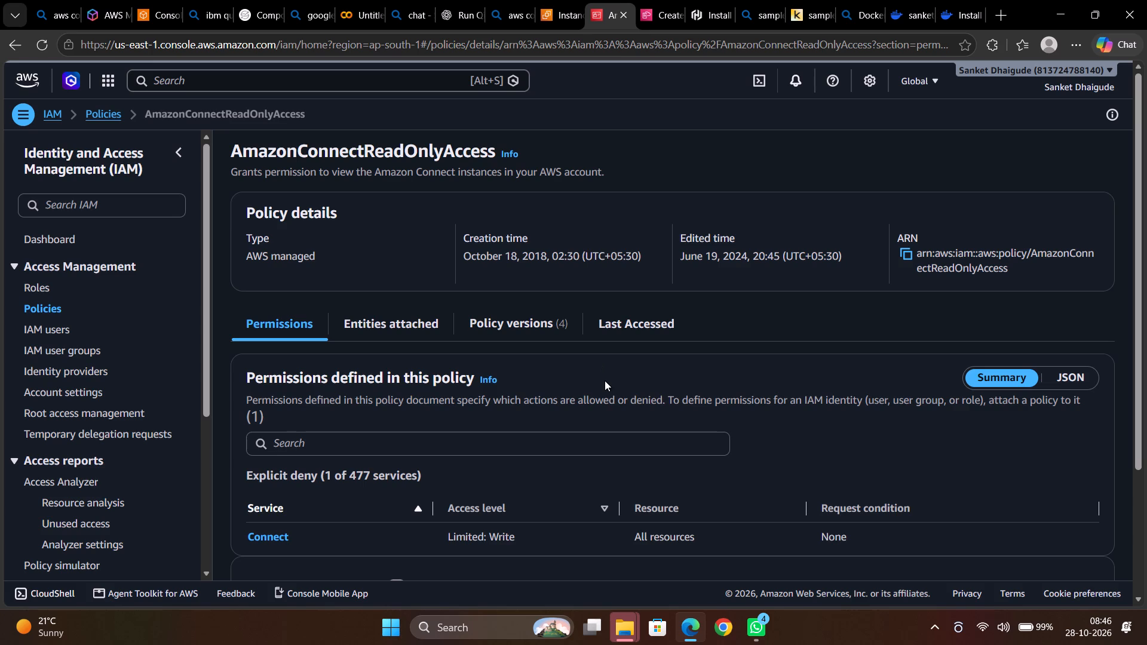
scroll(645, 416, down, 6)
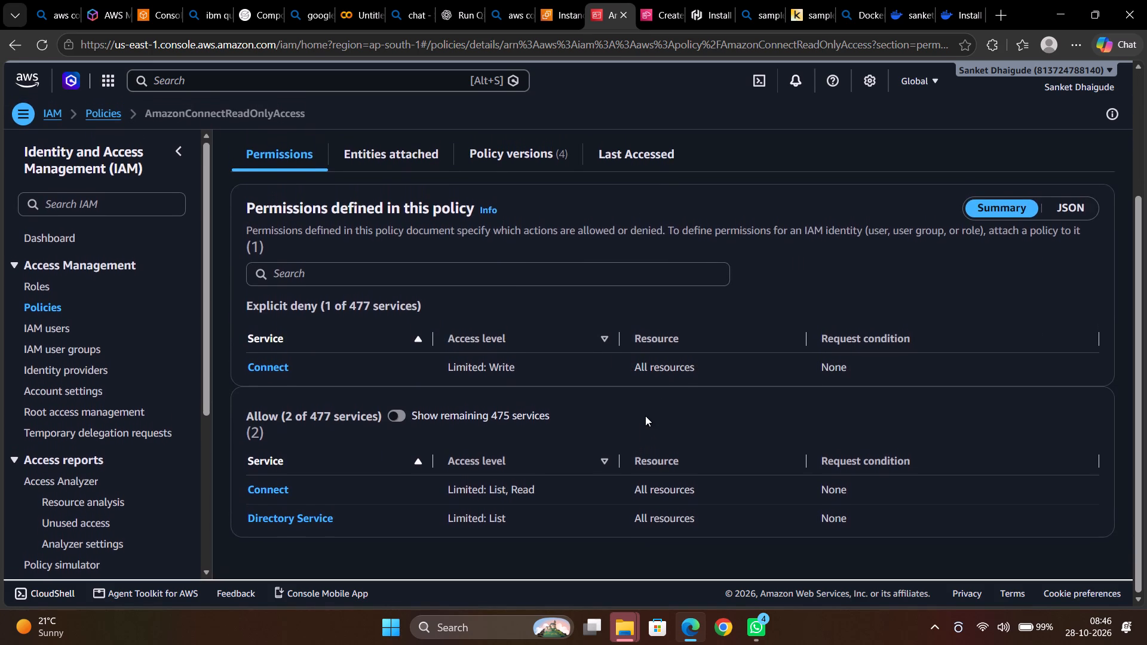
scroll(645, 416, up, 1)
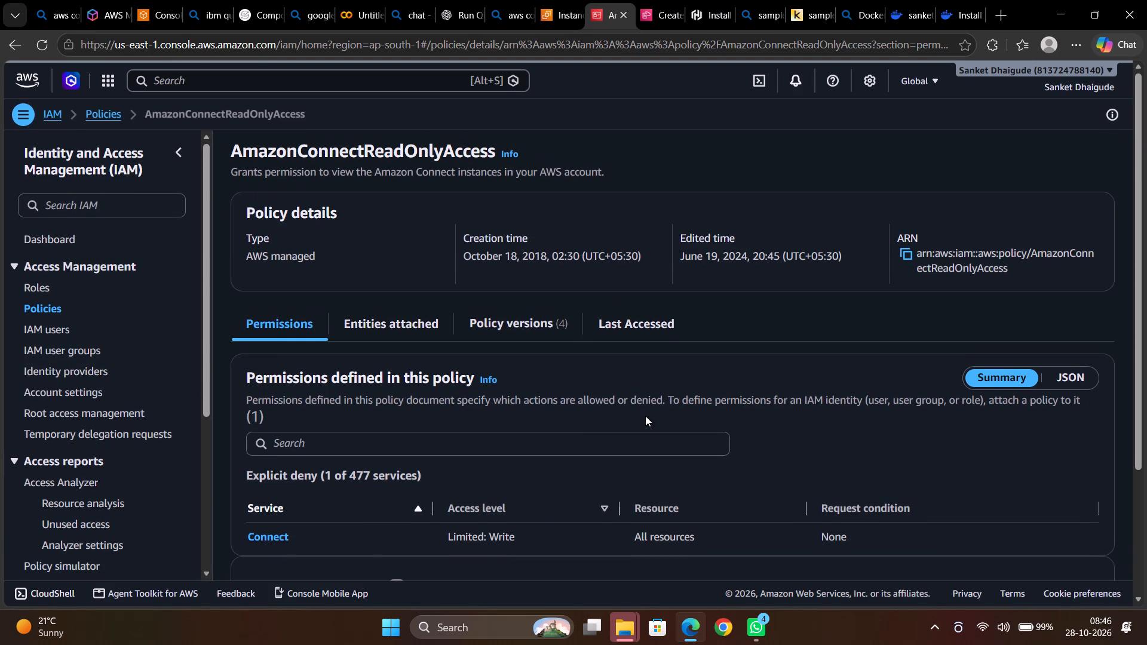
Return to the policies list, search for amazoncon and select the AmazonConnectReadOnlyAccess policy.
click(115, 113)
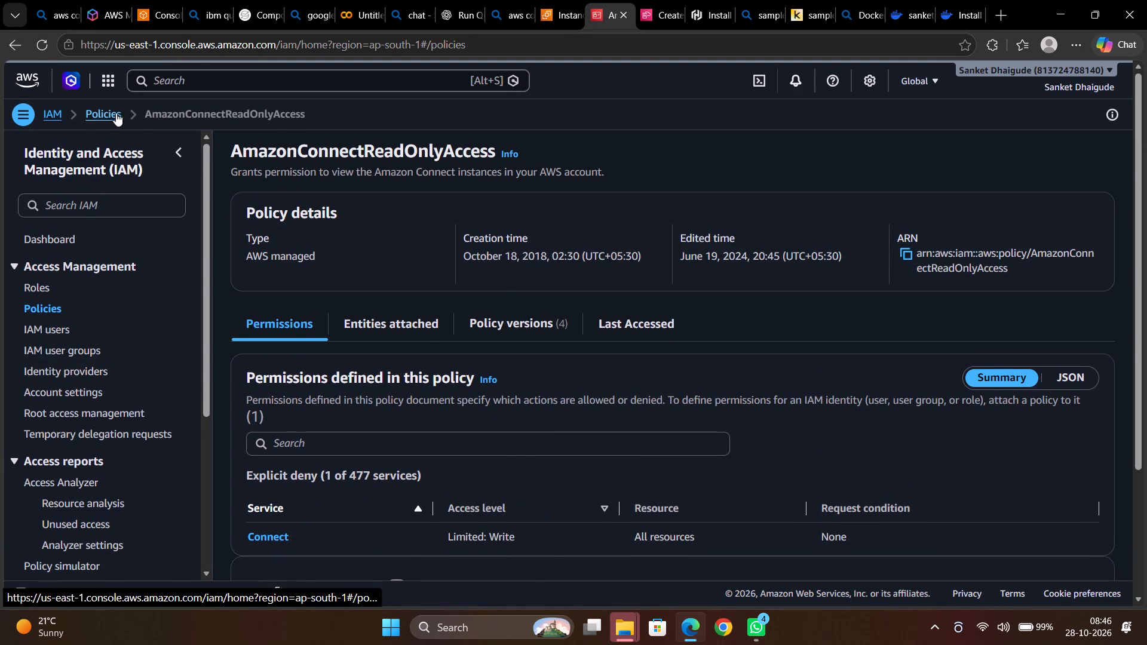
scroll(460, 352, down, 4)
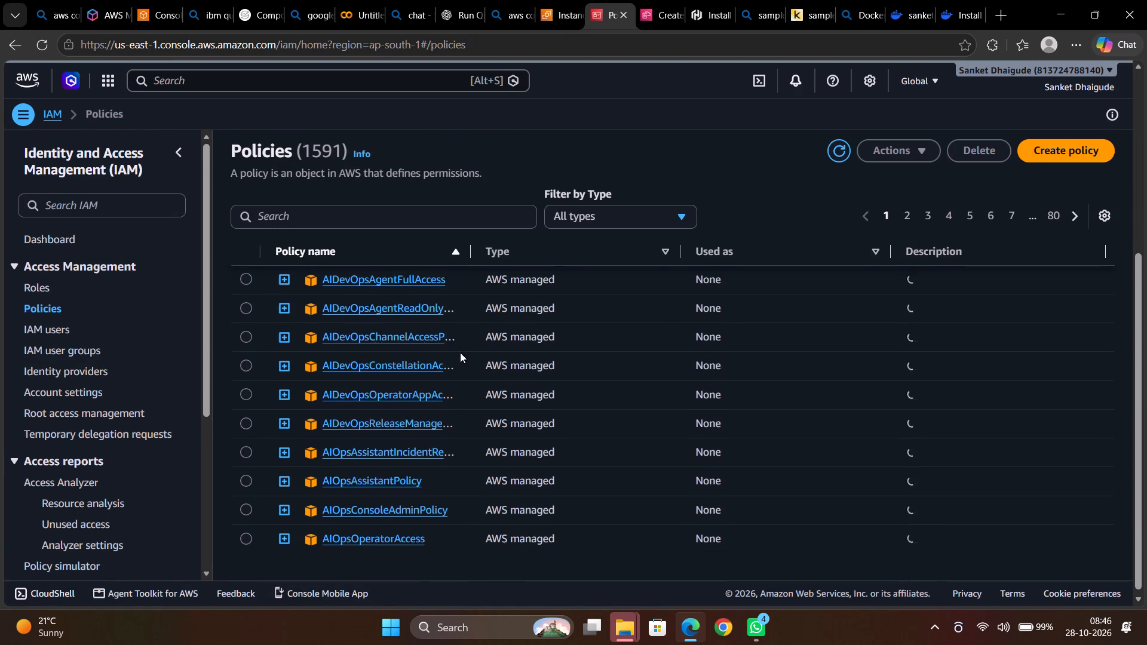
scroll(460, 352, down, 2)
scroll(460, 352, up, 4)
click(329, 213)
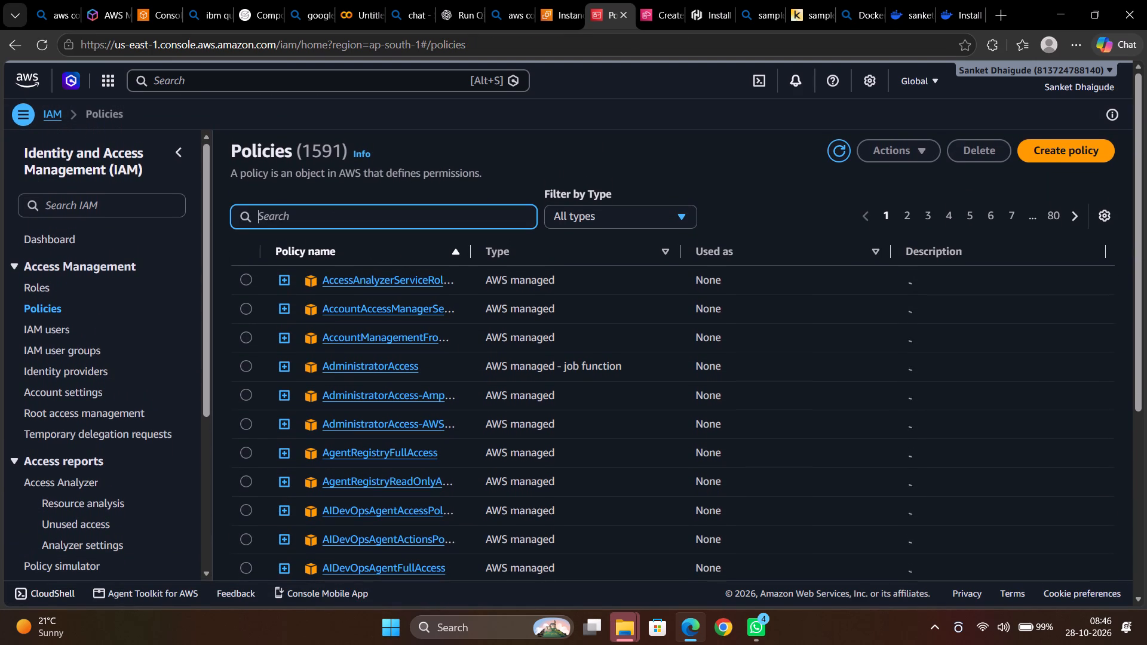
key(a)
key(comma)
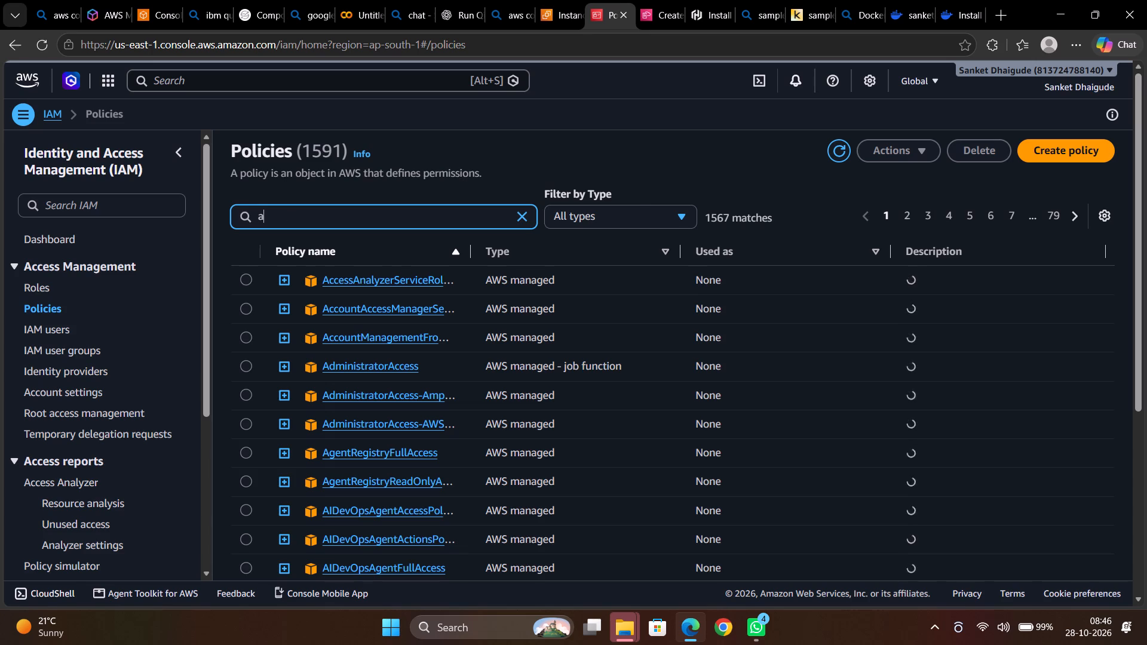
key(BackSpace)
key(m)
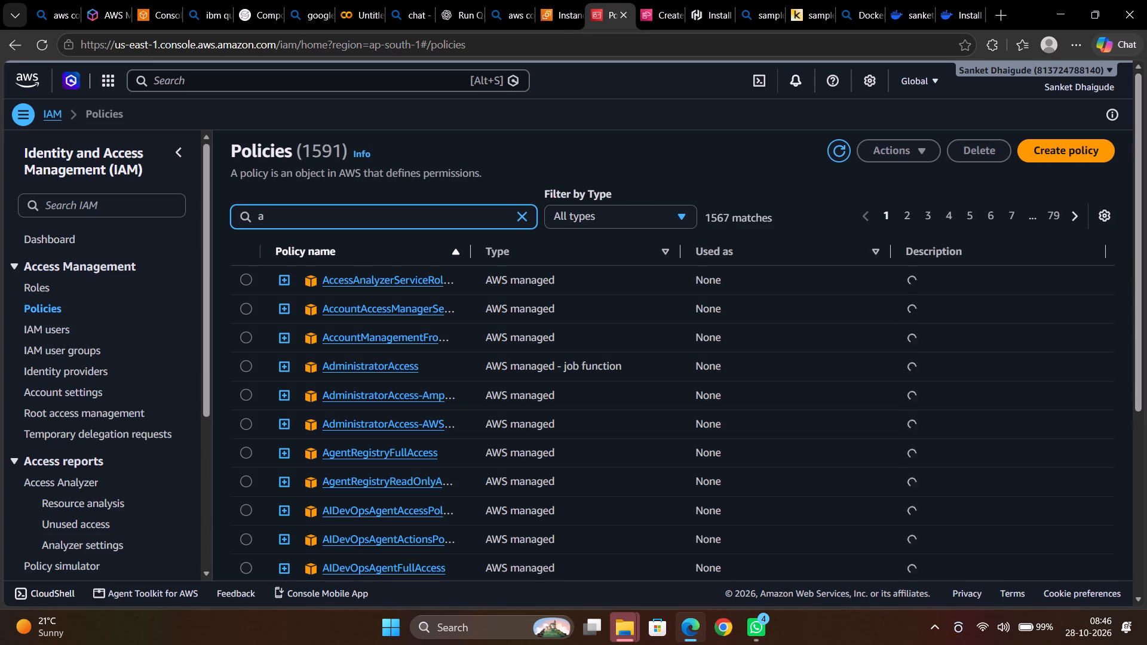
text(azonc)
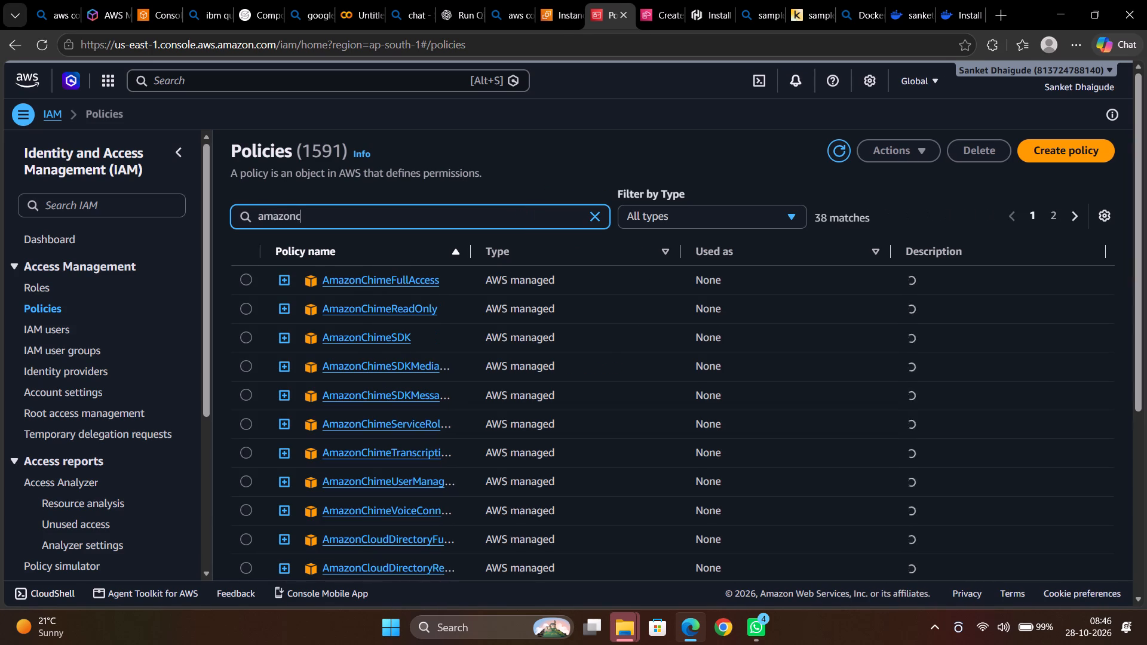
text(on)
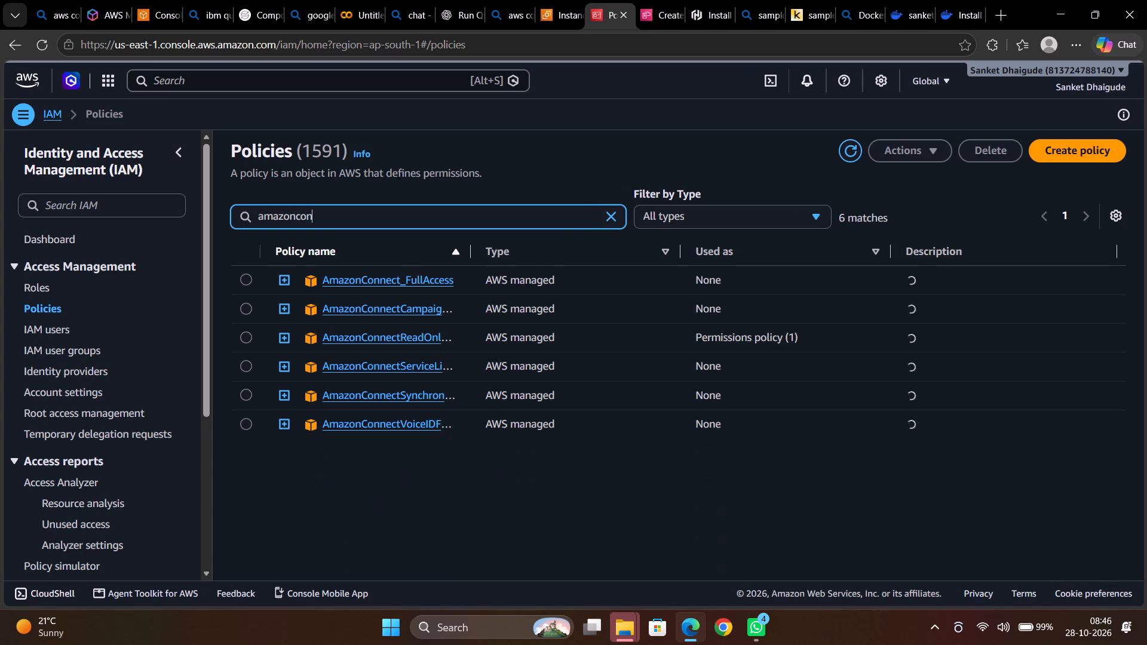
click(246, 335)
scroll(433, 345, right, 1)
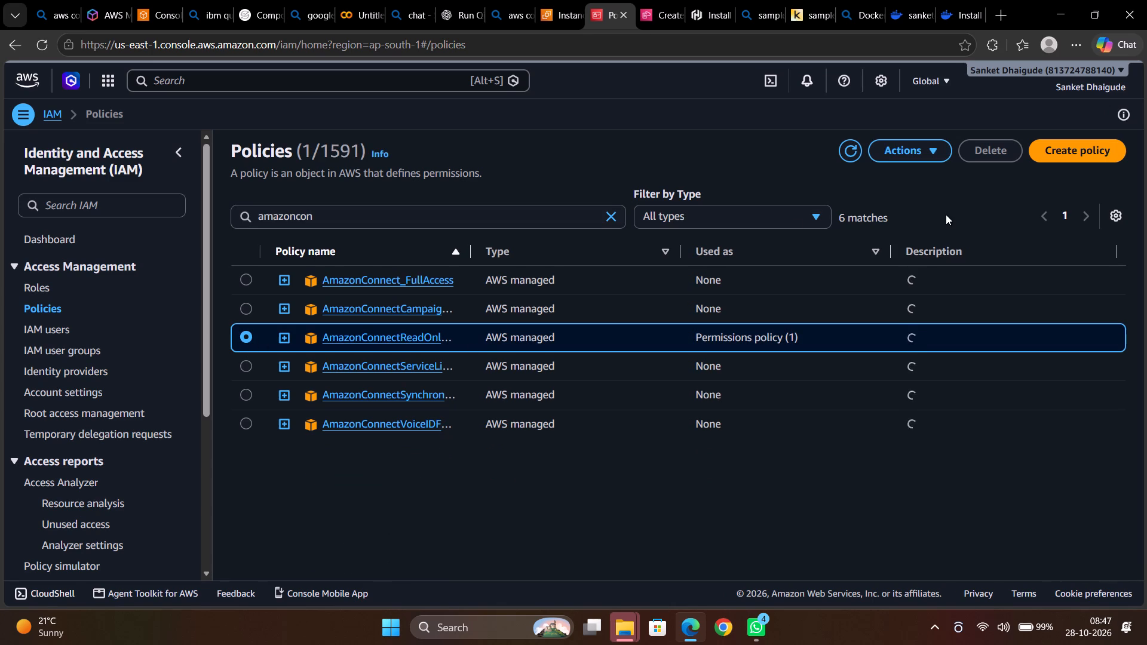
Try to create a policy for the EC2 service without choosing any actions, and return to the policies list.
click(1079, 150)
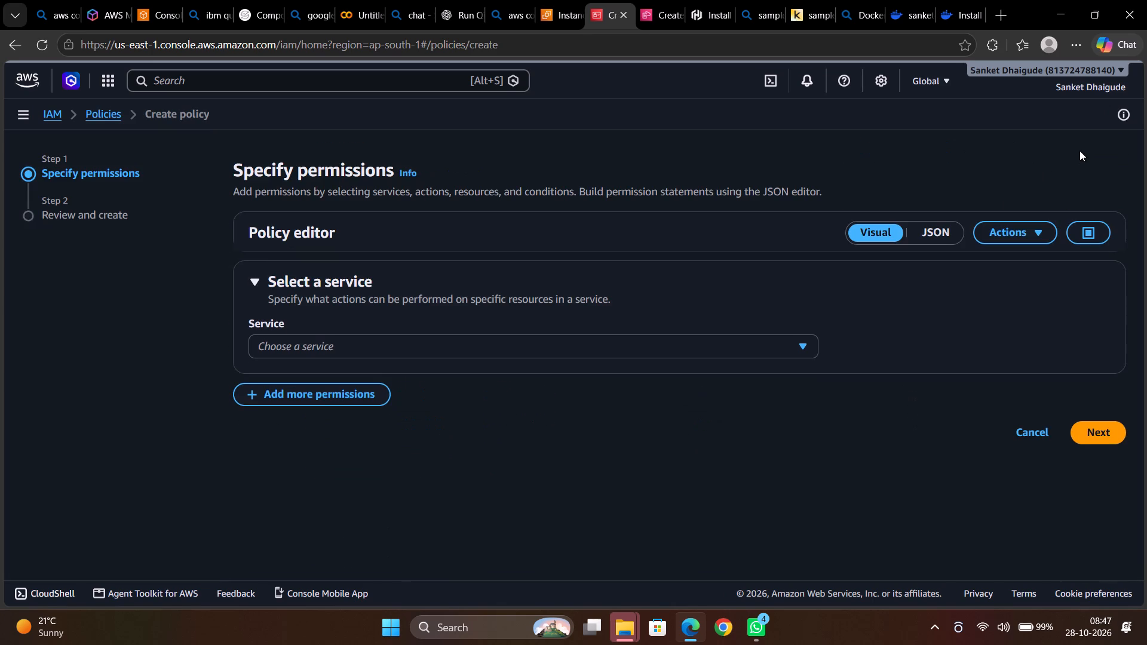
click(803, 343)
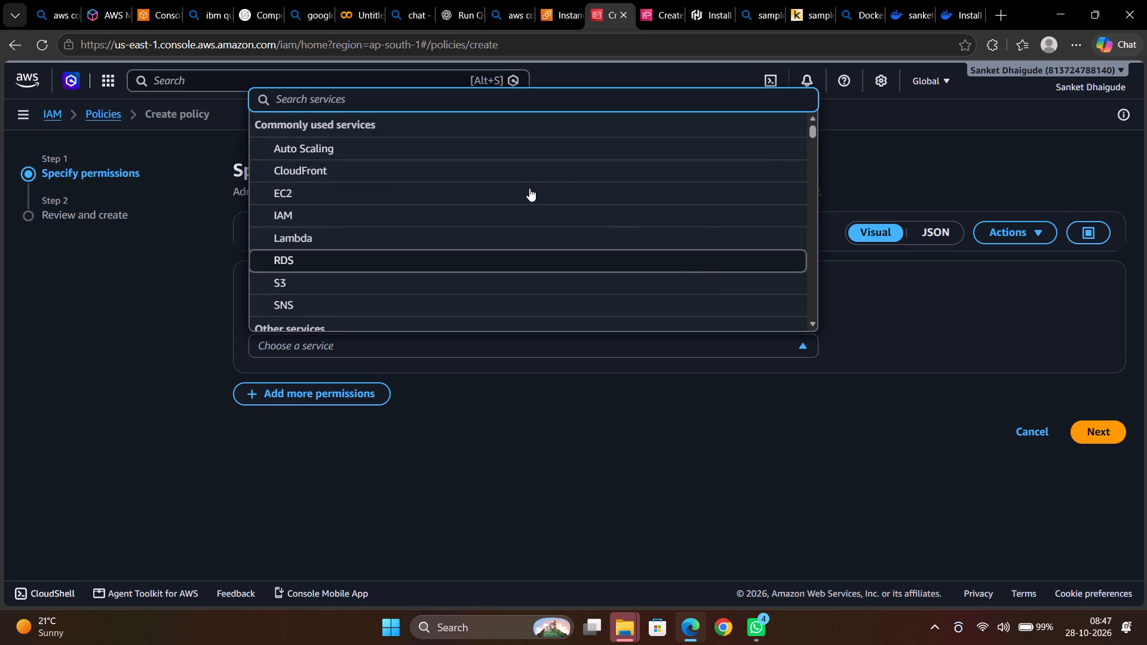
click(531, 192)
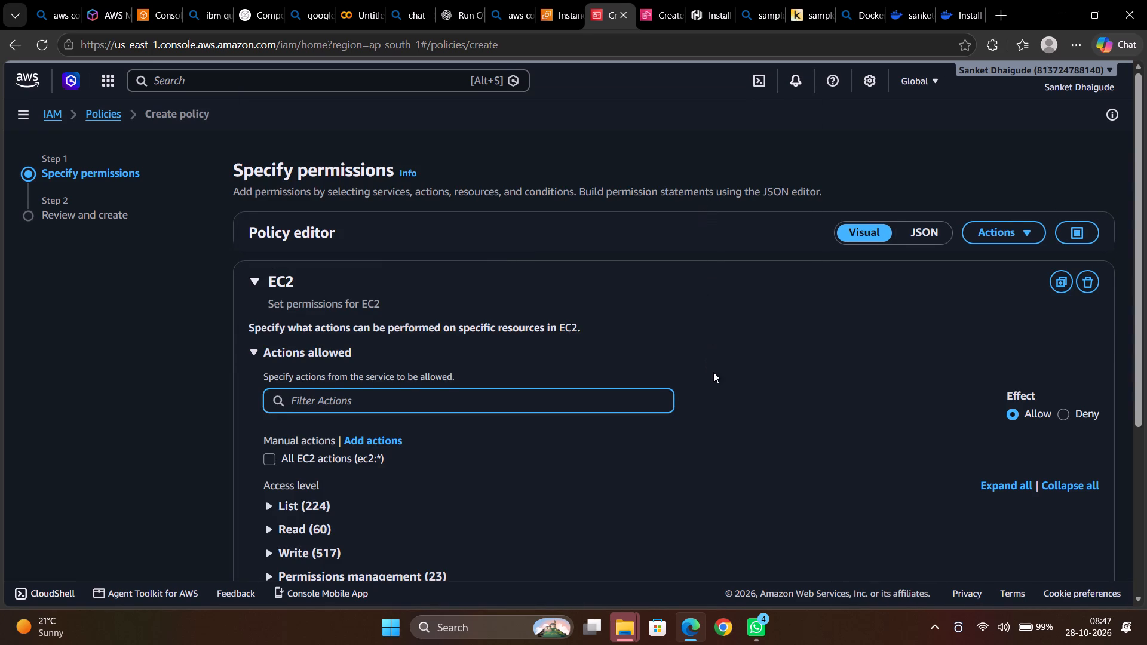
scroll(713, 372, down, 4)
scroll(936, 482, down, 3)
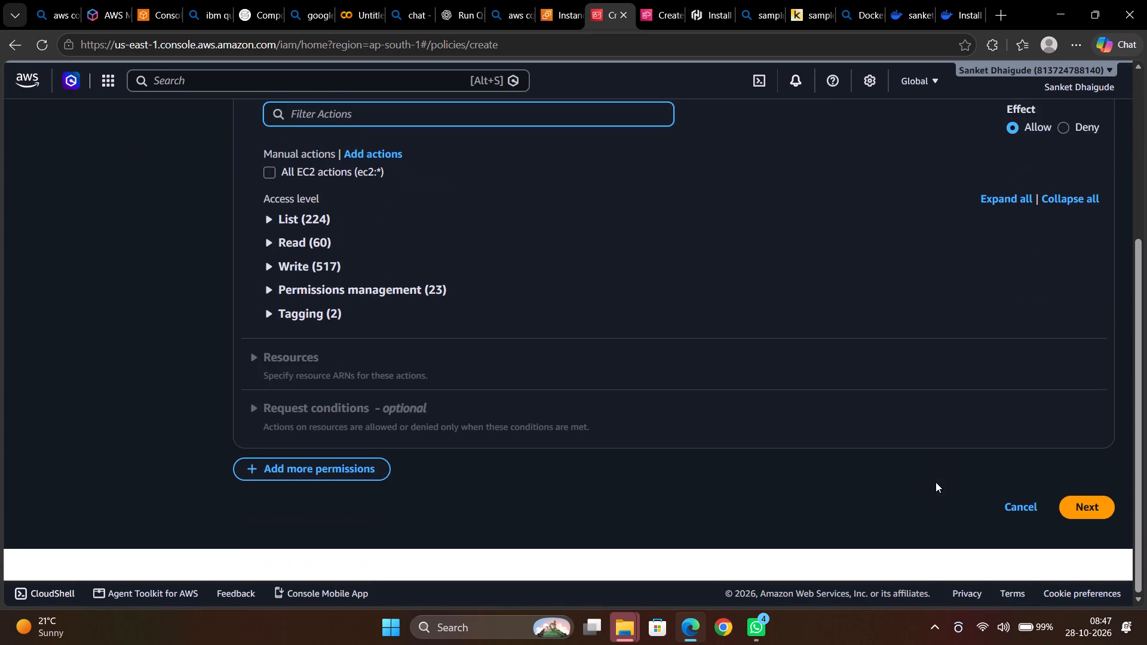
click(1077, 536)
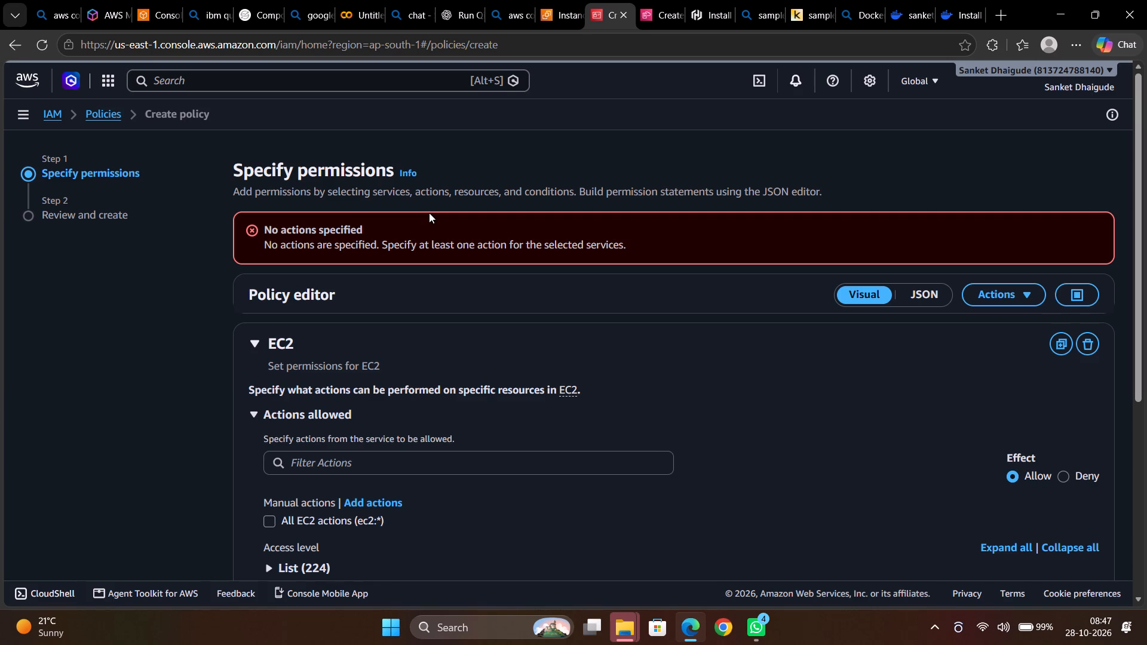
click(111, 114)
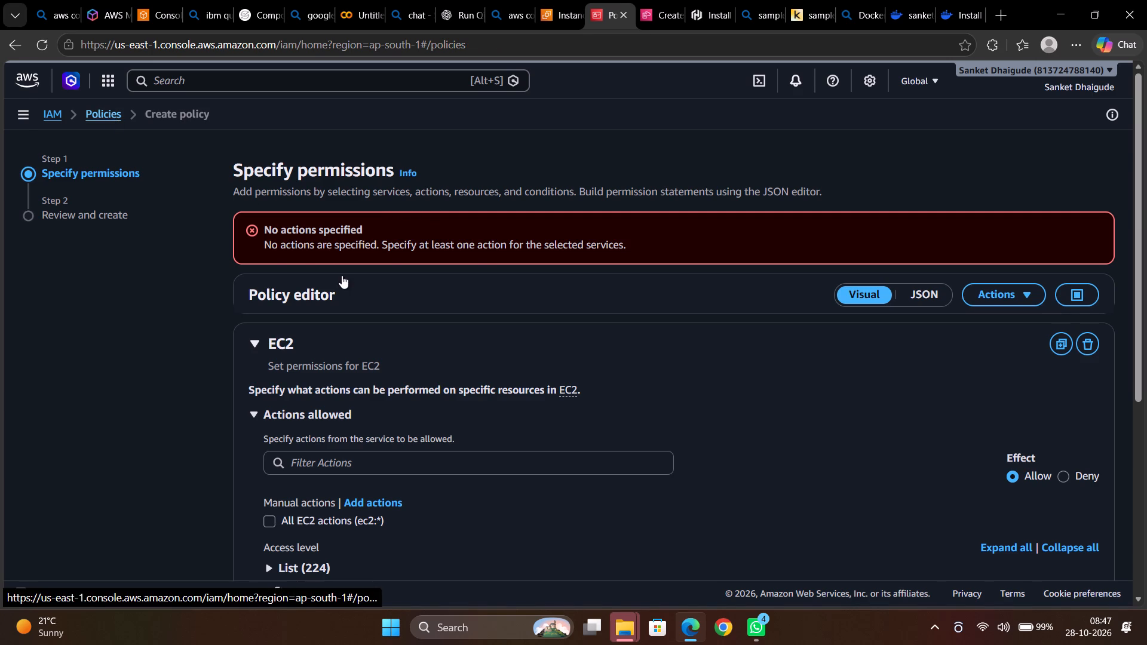
Search the policies for connect, open AmazonConnectReadOnlyAccess and show the entities it is attached to.
click(276, 220)
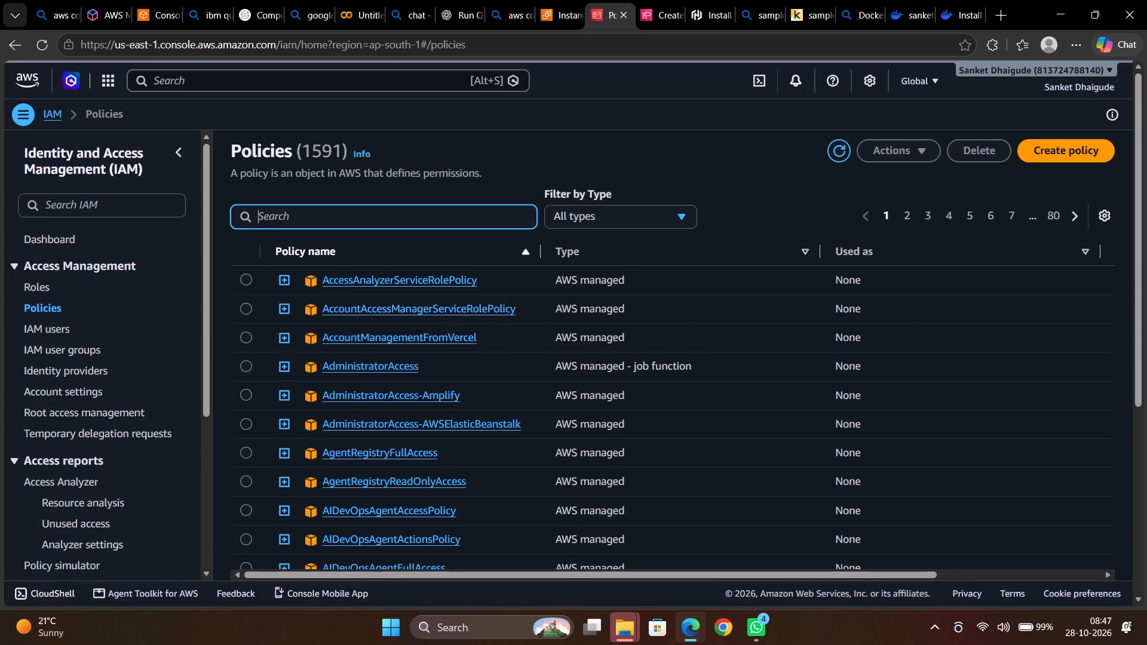
text(connect)
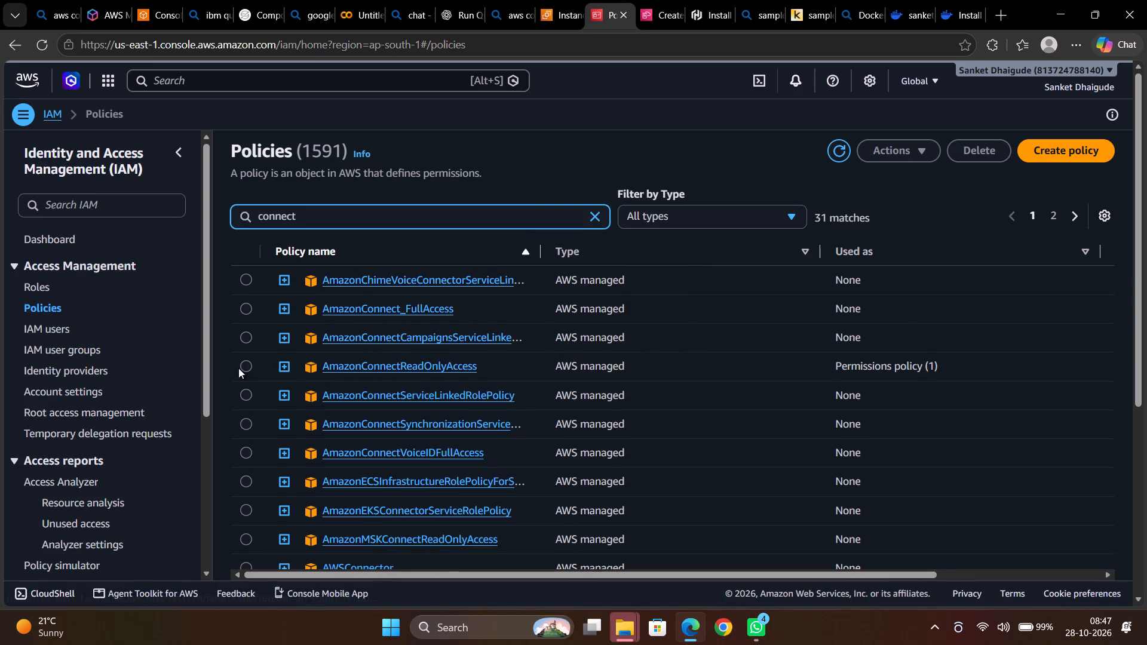
click(332, 369)
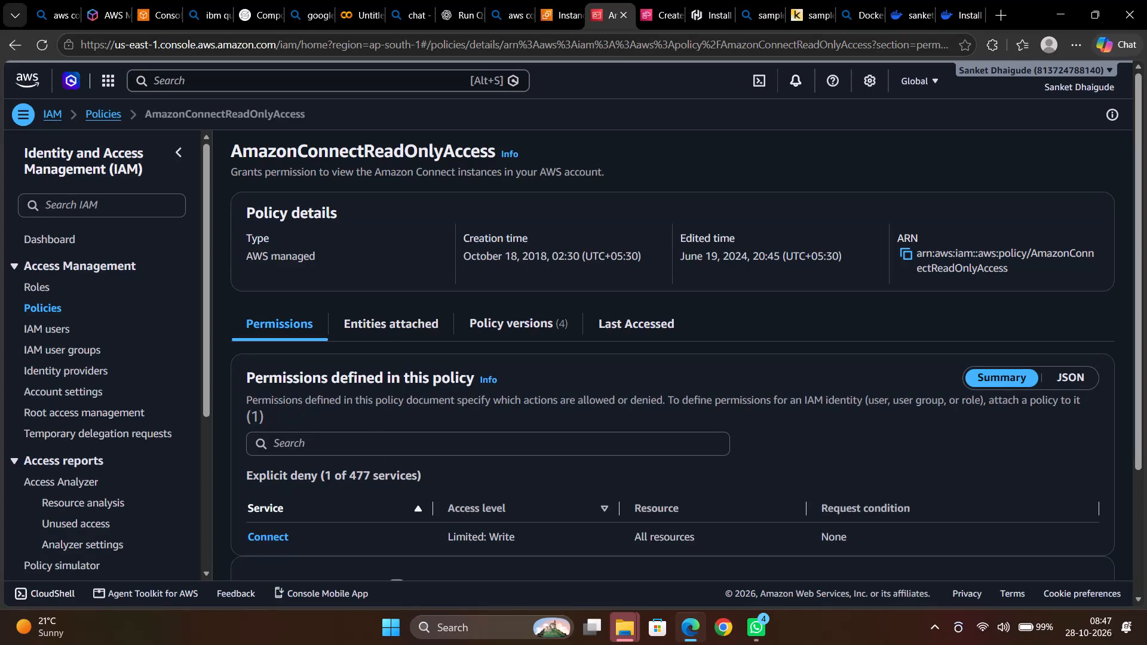
click(383, 328)
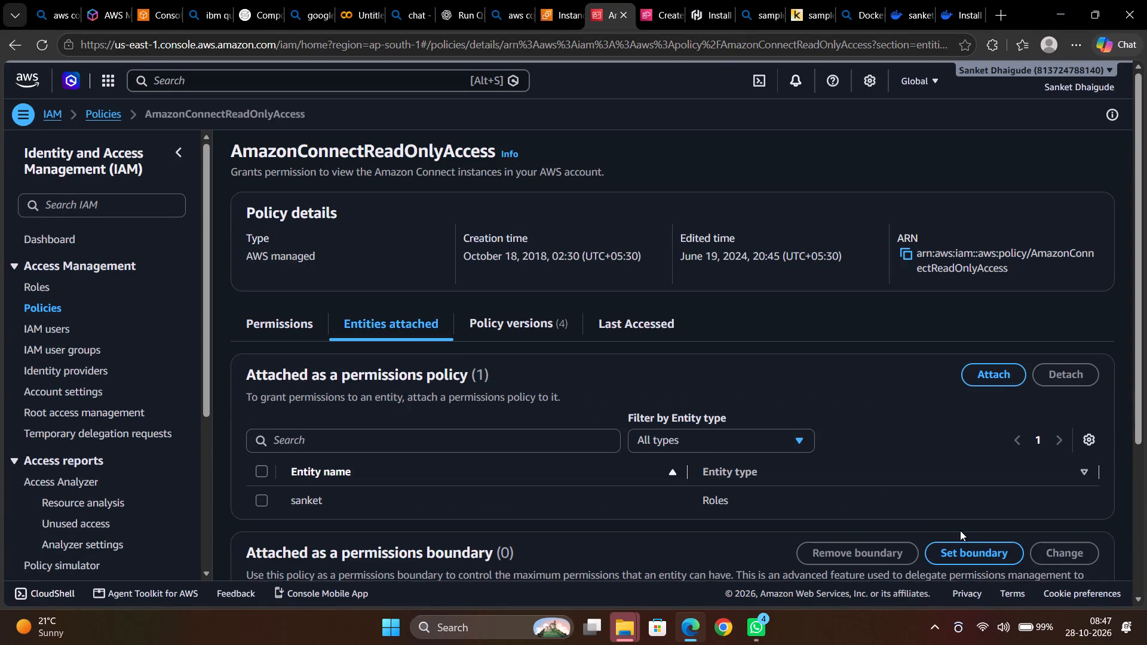
scroll(960, 530, down, 3)
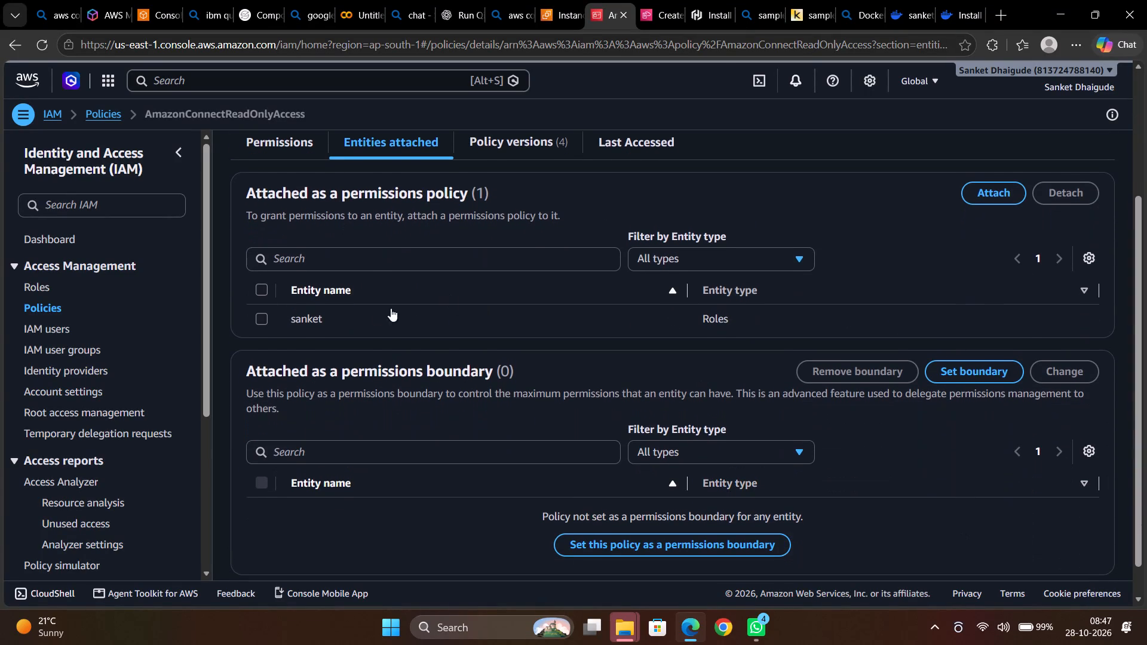
Attach the AmazonConnectReadOnlyAccess policy to the sanketrole role as a permissions policy.
click(259, 318)
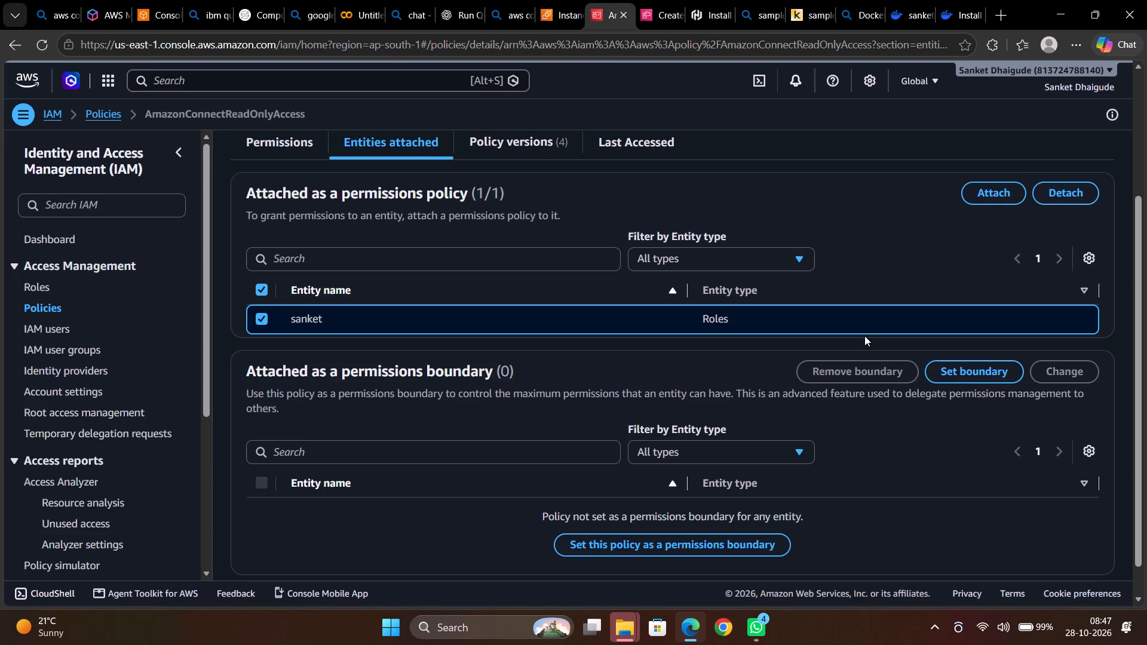
click(993, 193)
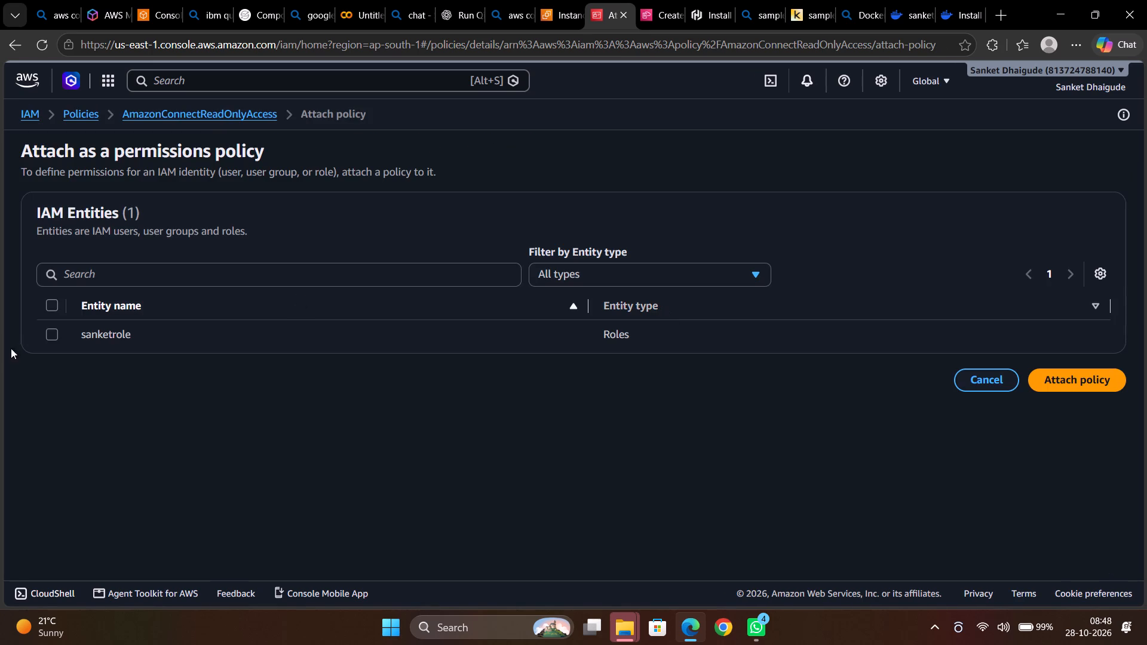
click(50, 334)
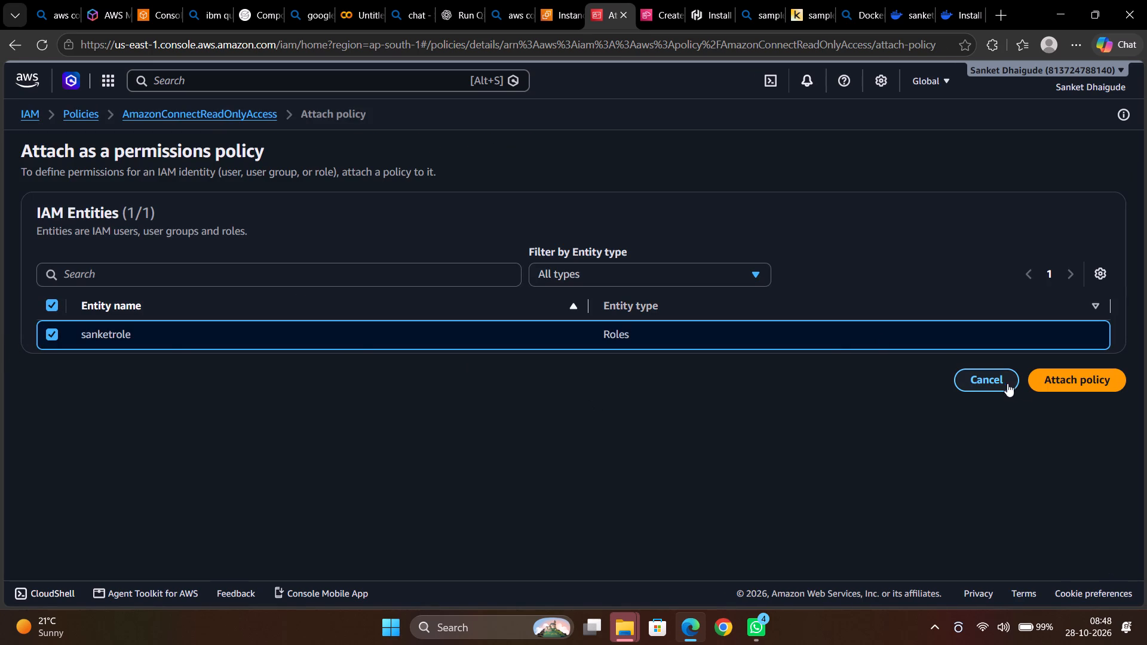
click(1072, 380)
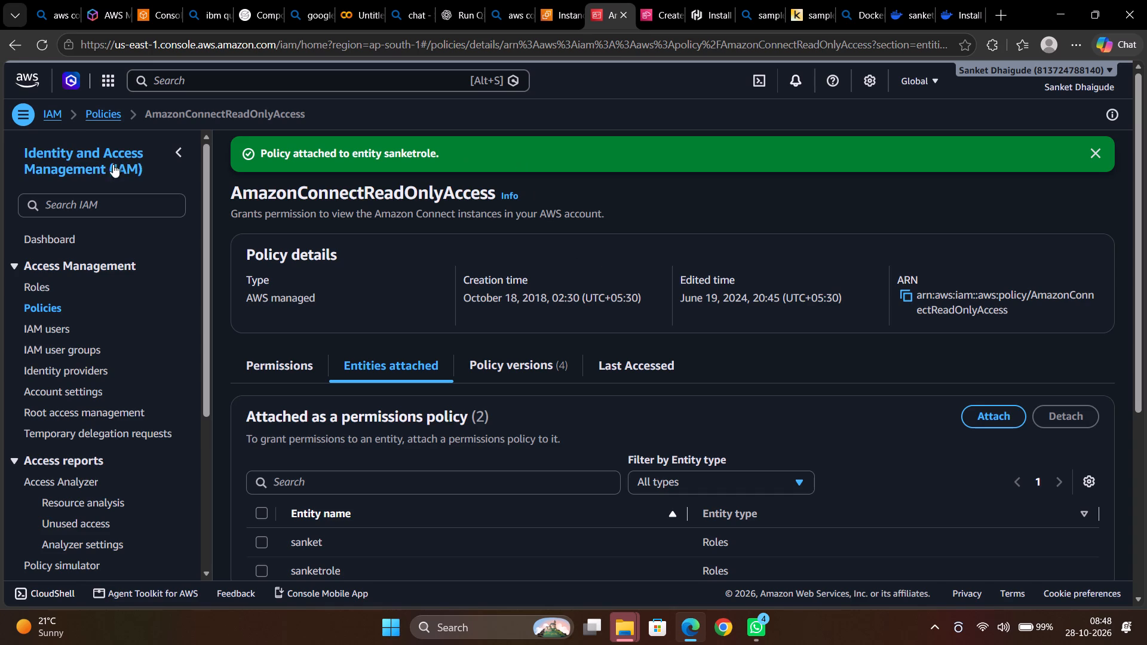
Search the console for insta, go to EC2, list the instances and show the summary of the sanket instance.
click(27, 125)
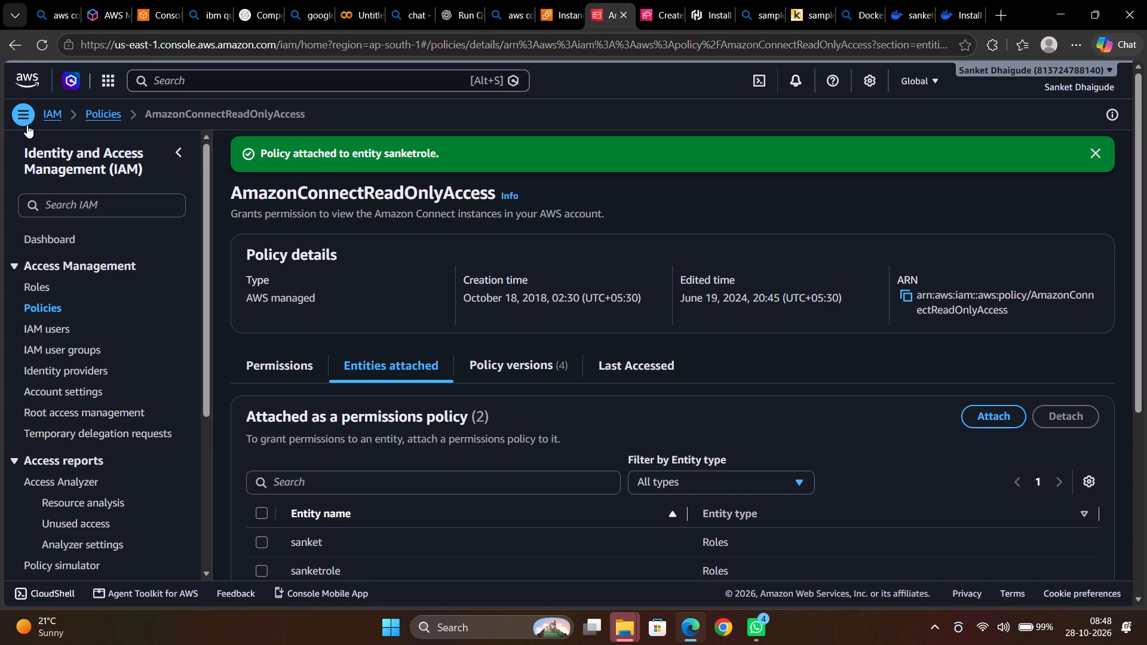
click(26, 115)
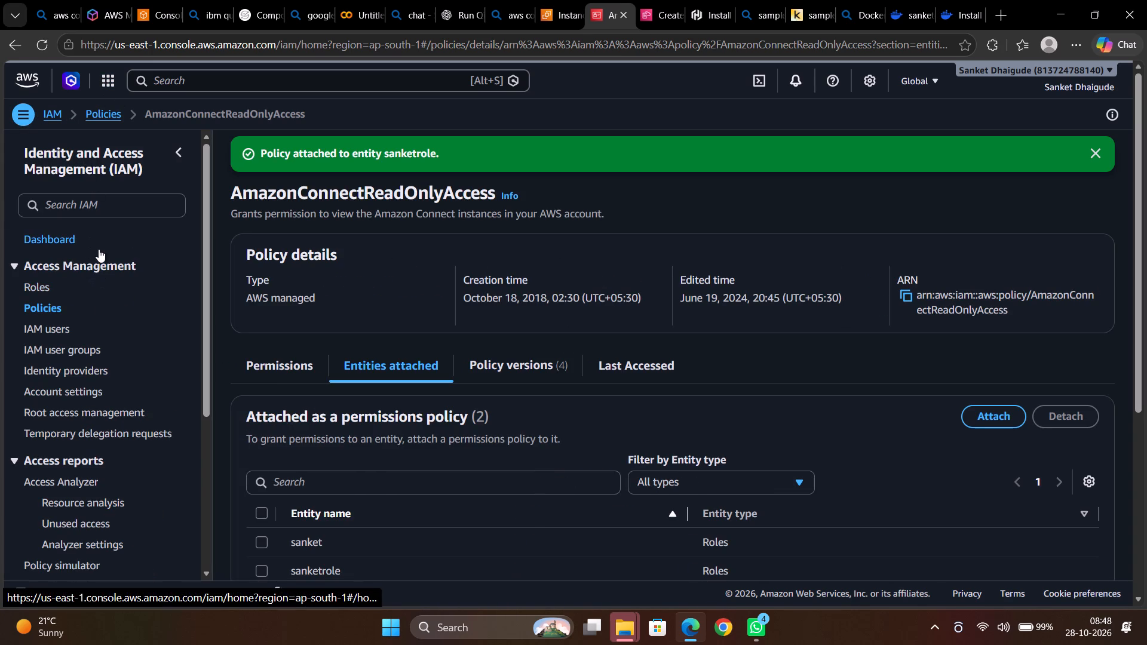
click(179, 79)
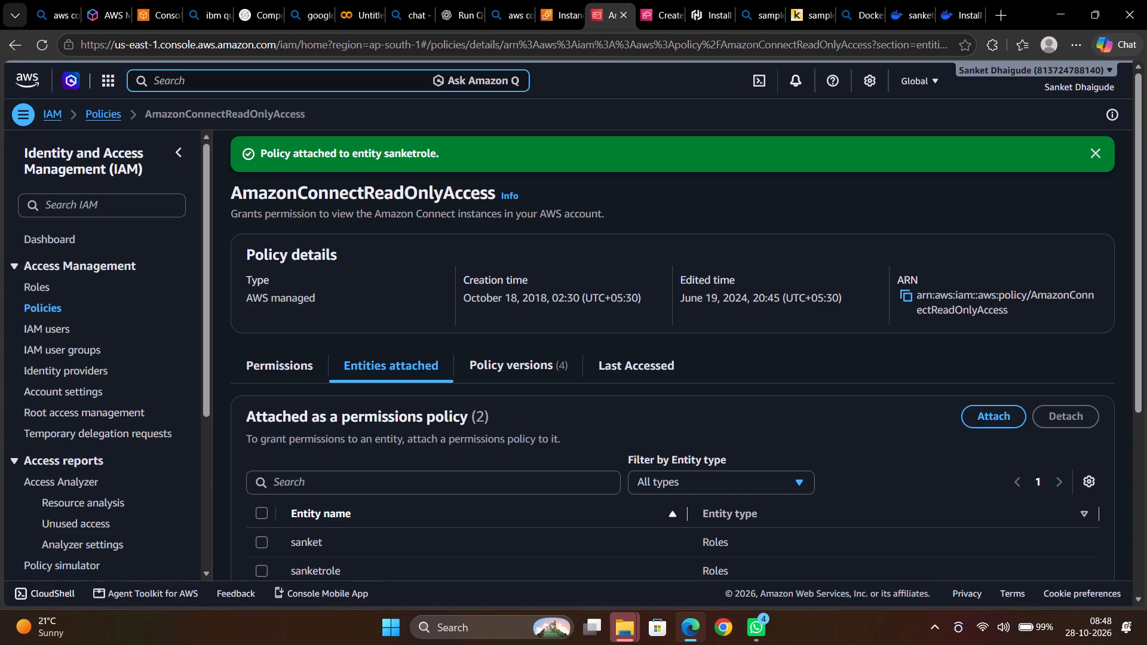
text(insta)
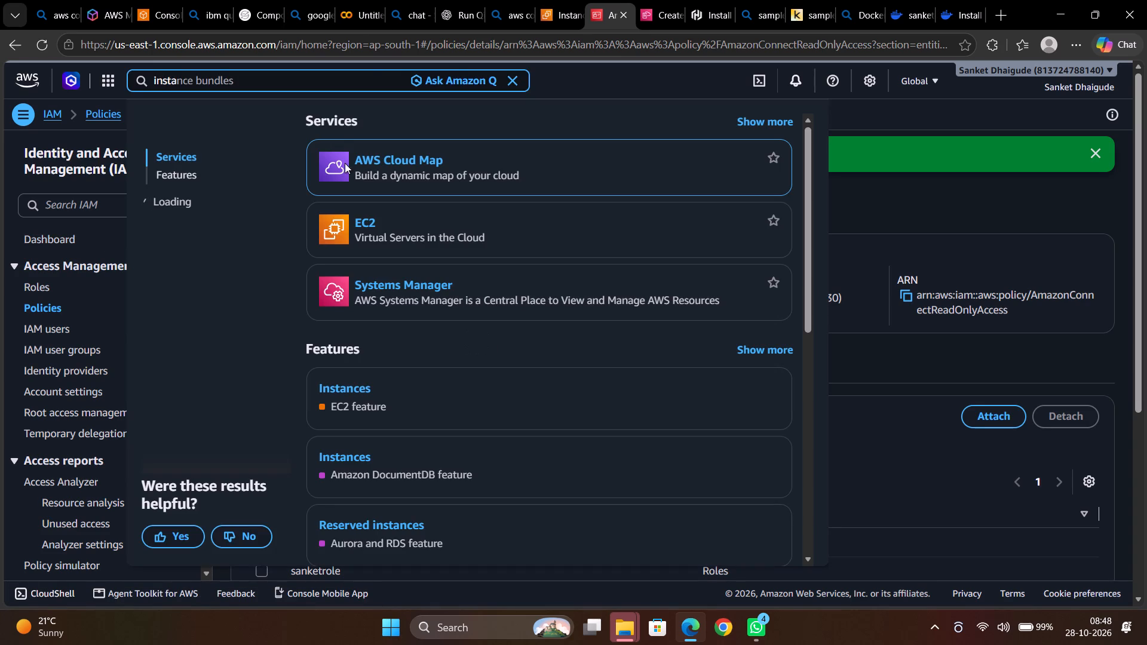
click(360, 224)
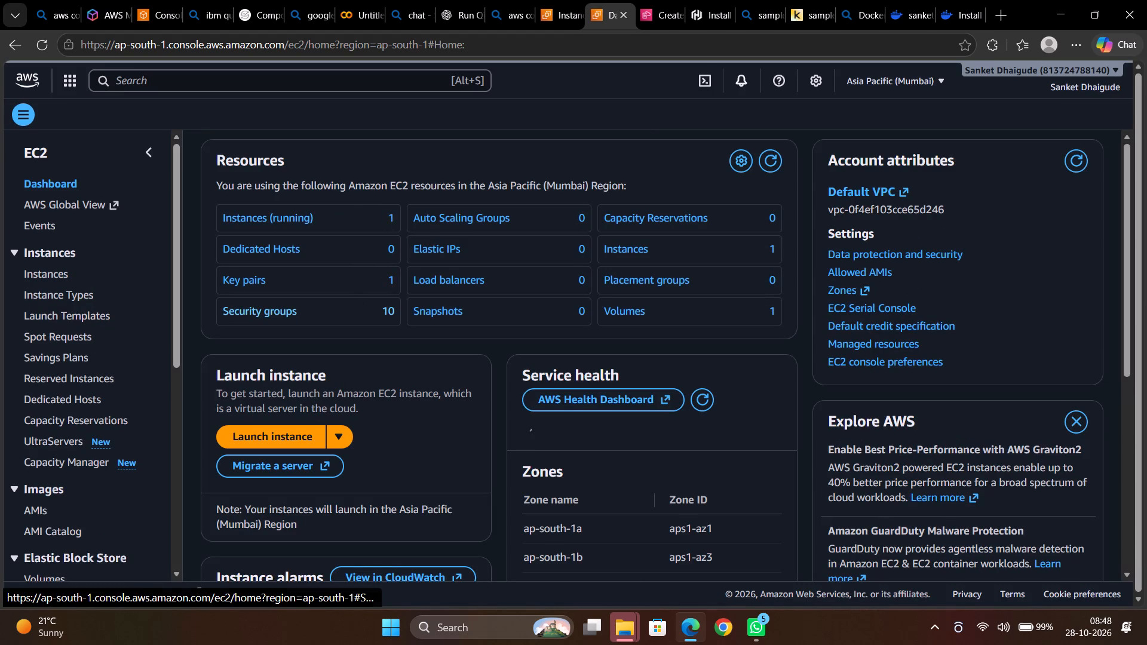
click(61, 273)
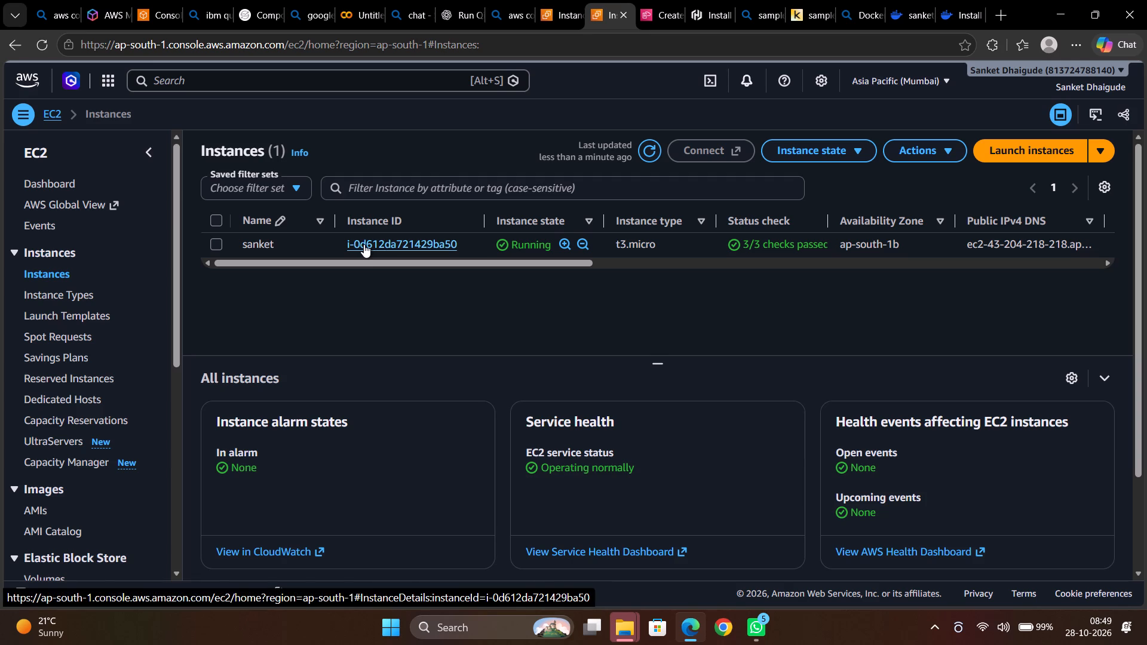
scroll(537, 341, down, 4)
scroll(537, 341, up, 4)
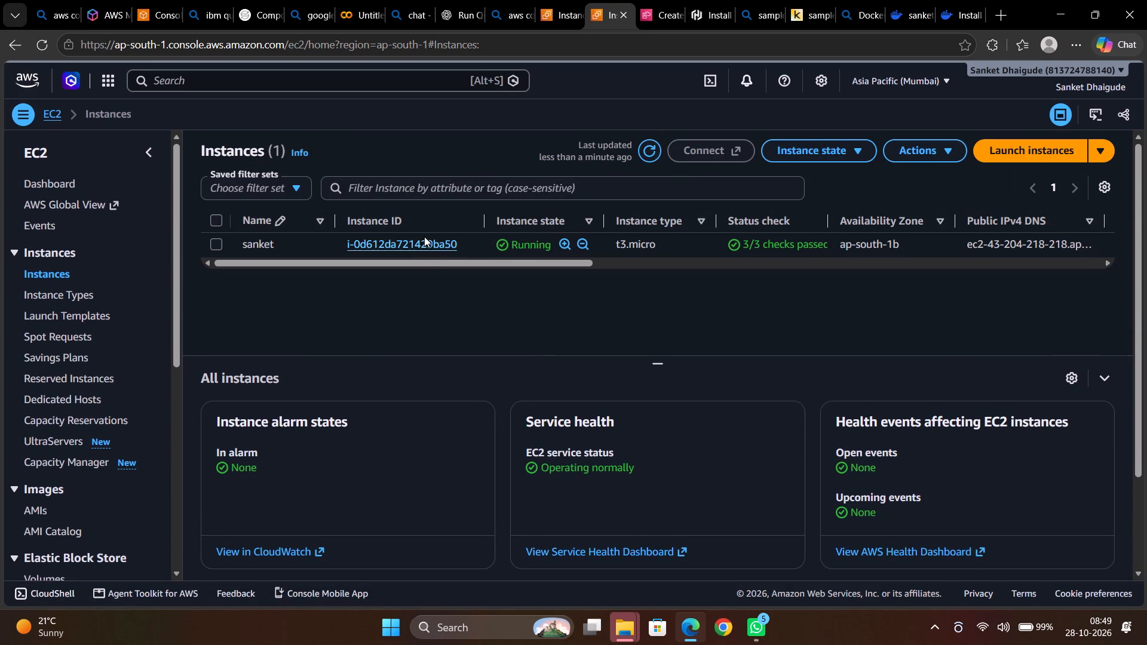
click(425, 244)
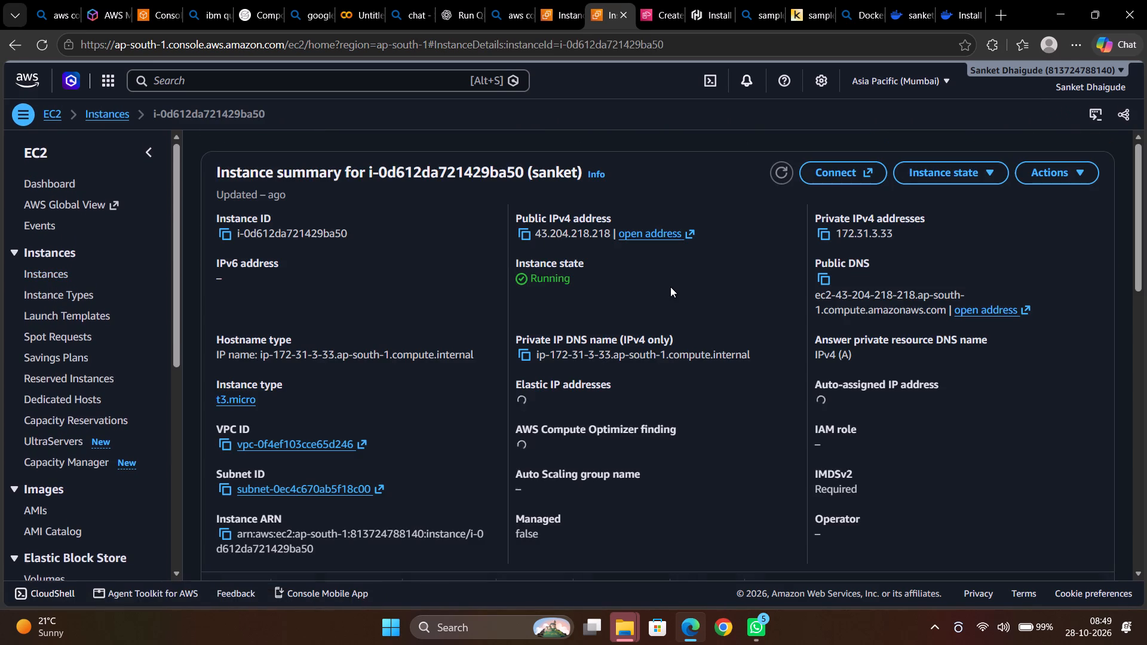
Show the connection options for the sanket instance, and go back through its summary to the instances list.
click(987, 176)
click(871, 170)
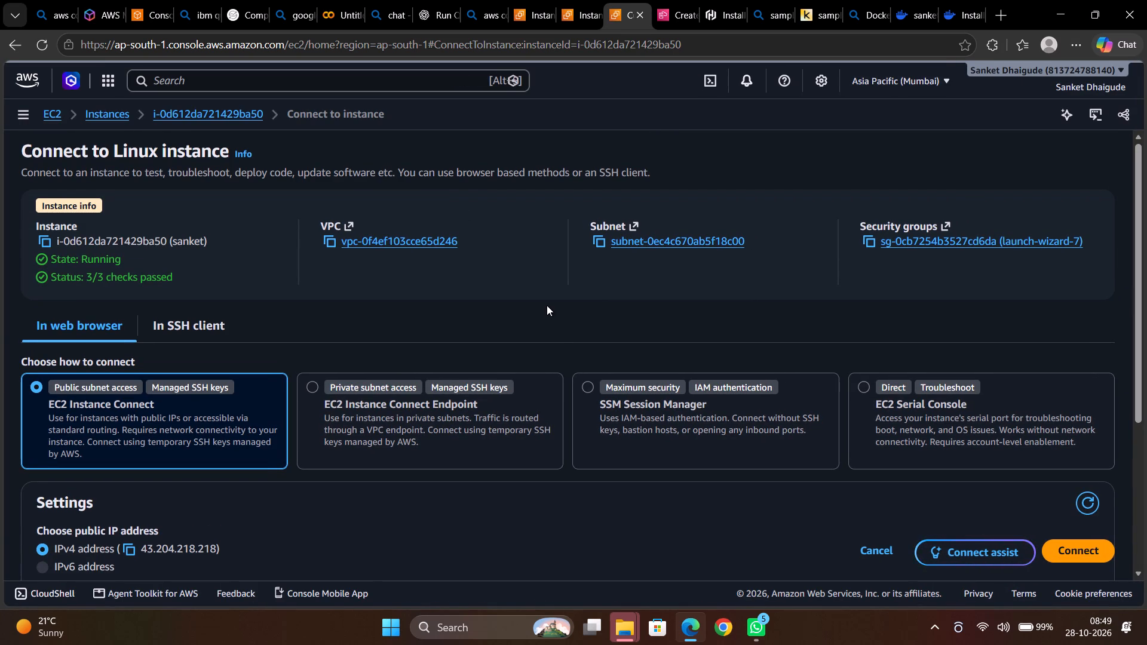
click(177, 115)
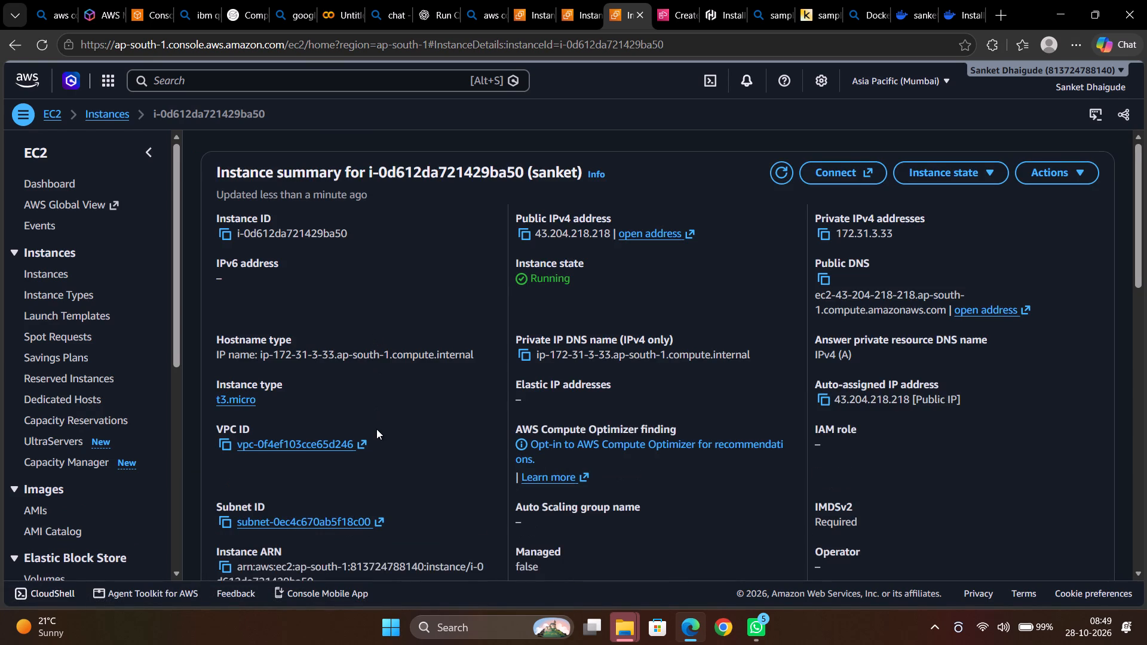
scroll(376, 429, up, 1)
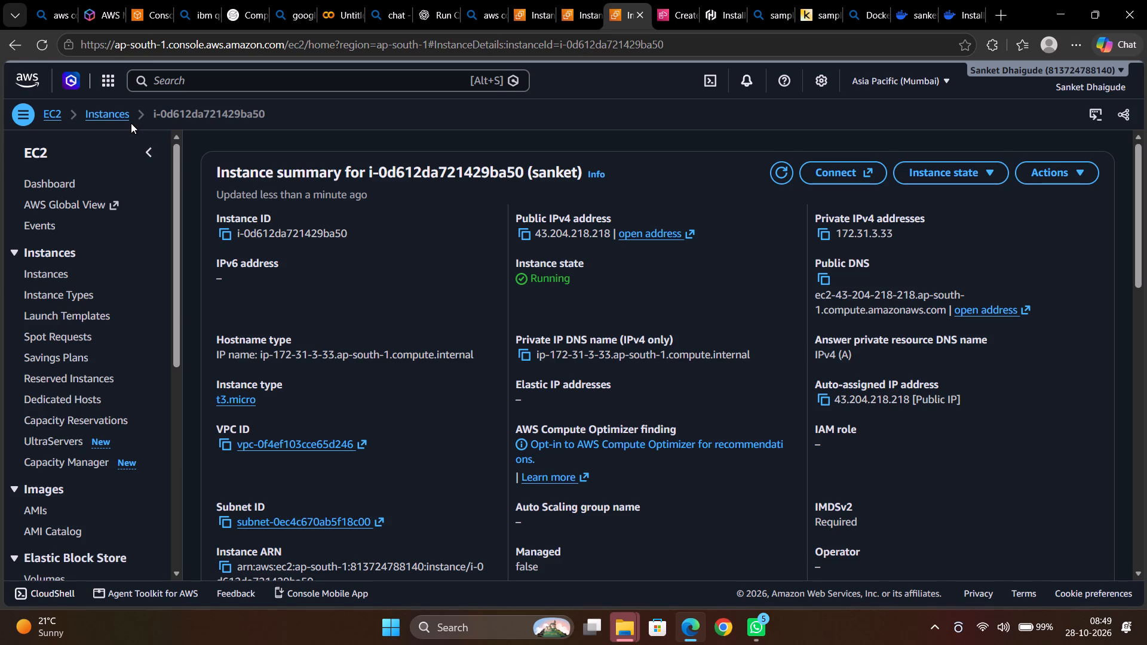
click(108, 116)
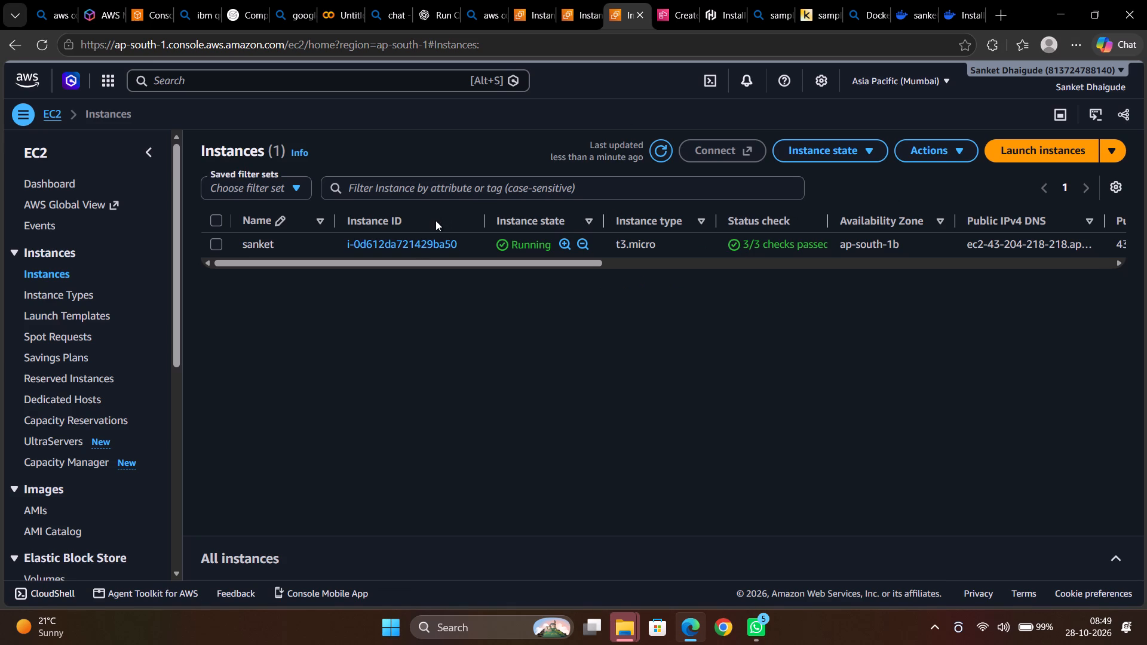
Refresh the instances list and sort it by Public IPv4 DNS in descending order.
click(742, 149)
click(659, 148)
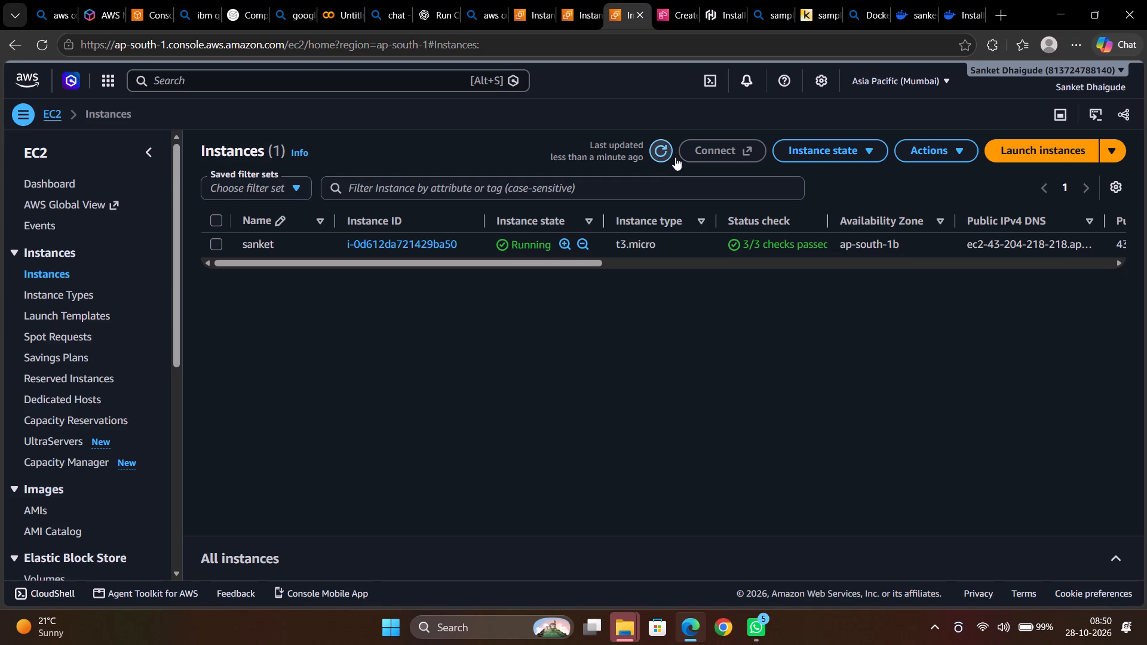
click(667, 150)
click(654, 150)
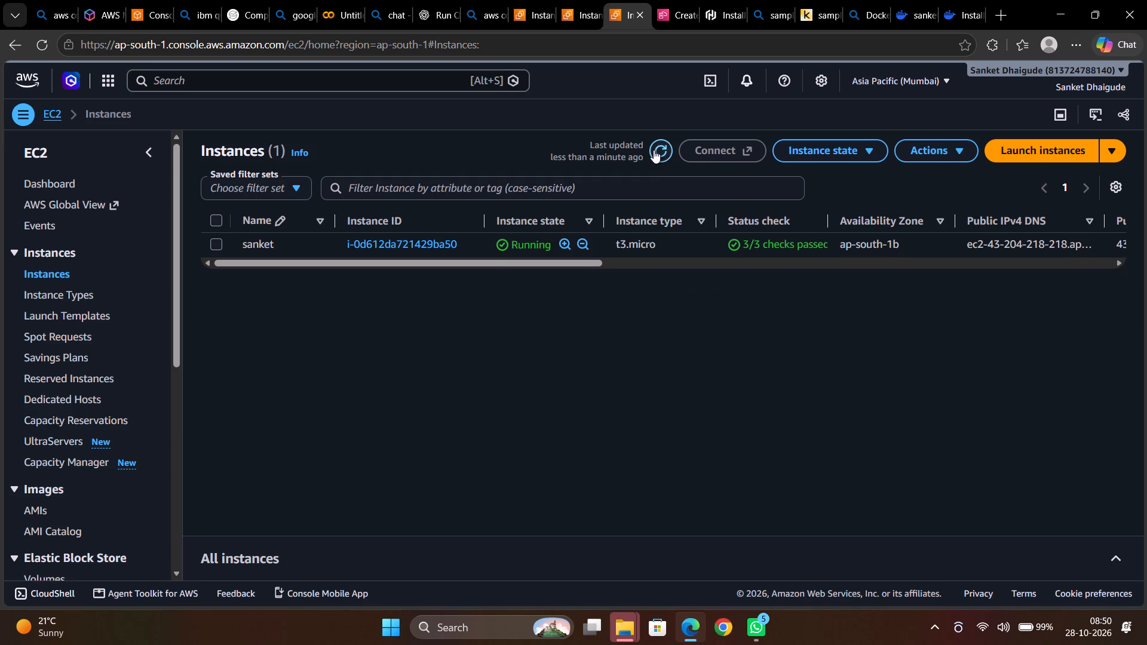
click(666, 151)
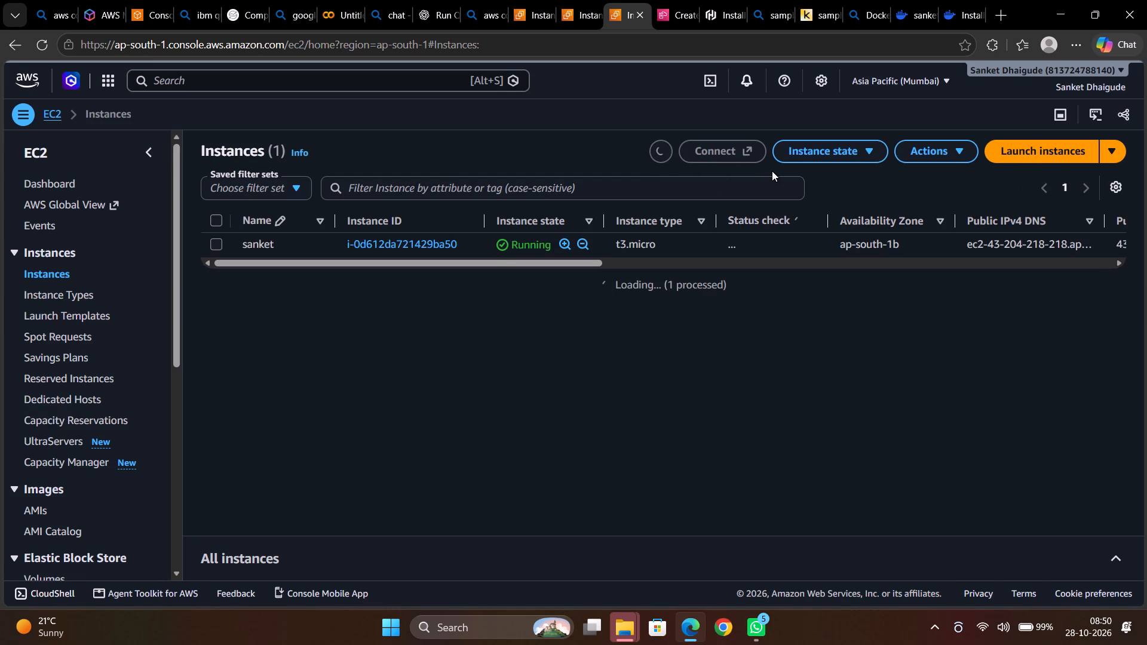
click(1093, 219)
click(1090, 222)
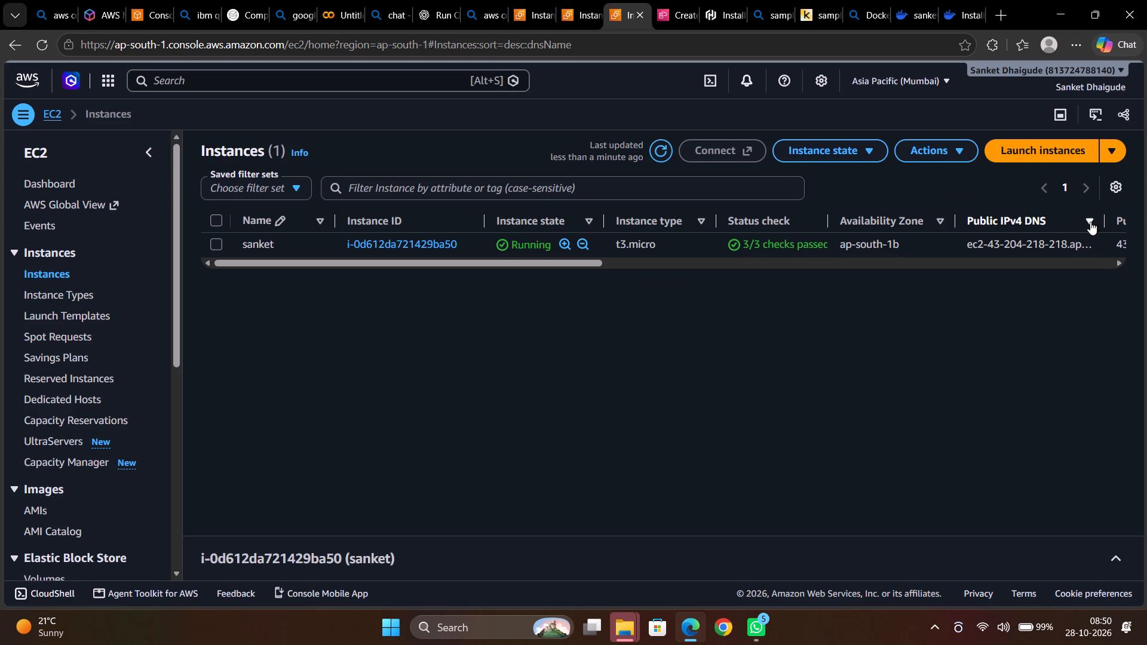
scroll(788, 300, down, 1)
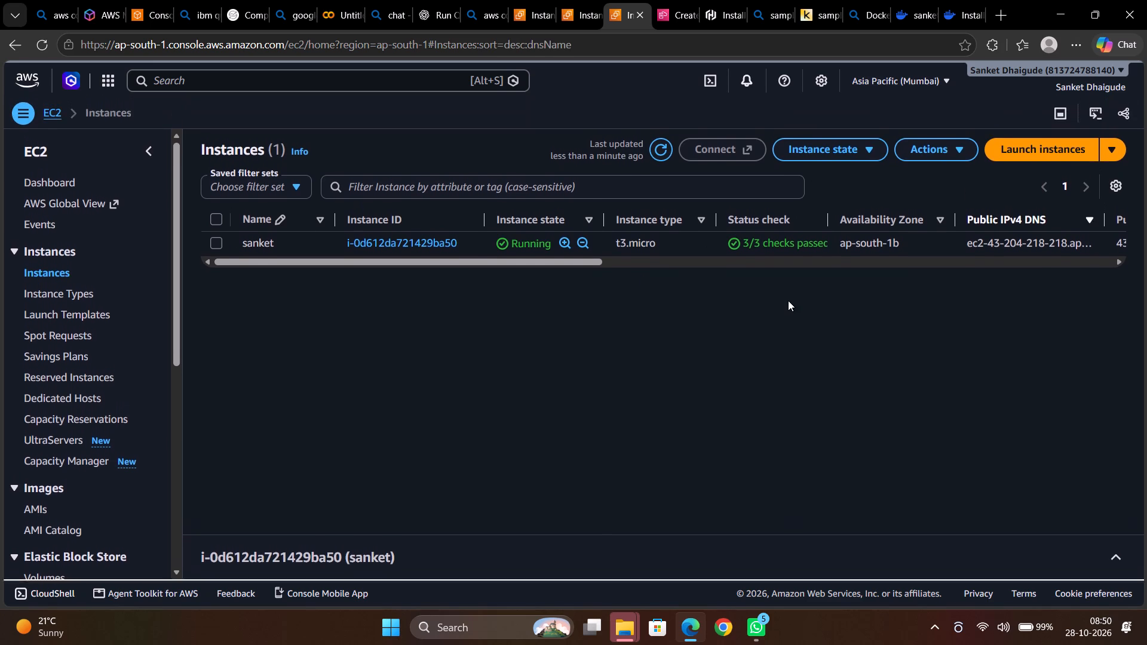
scroll(788, 300, up, 1)
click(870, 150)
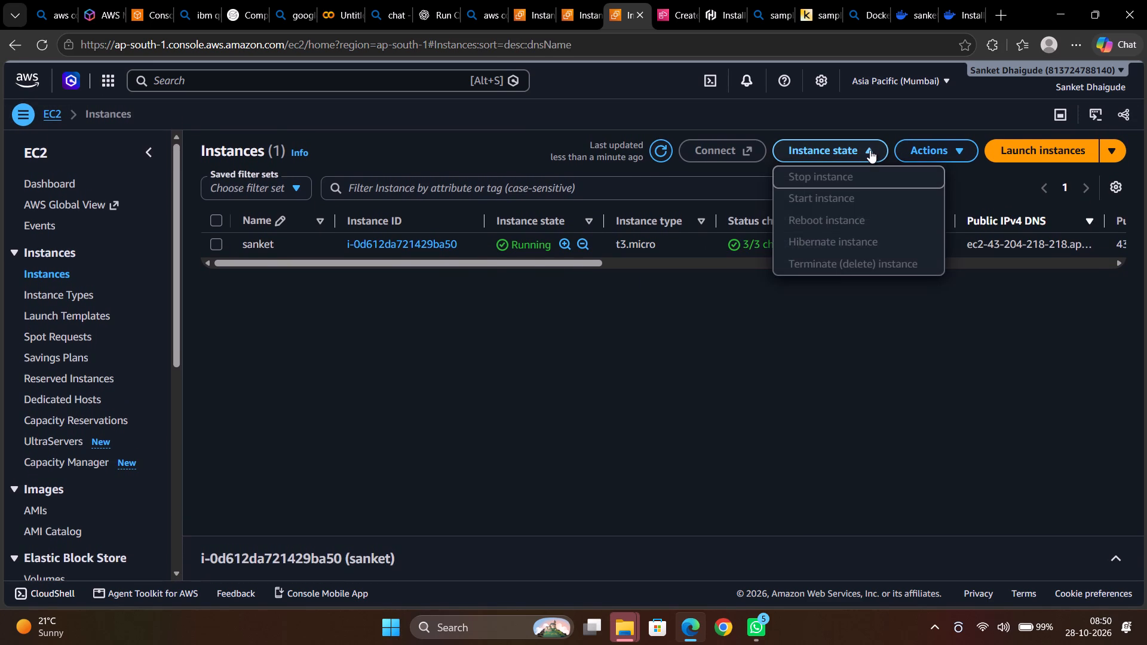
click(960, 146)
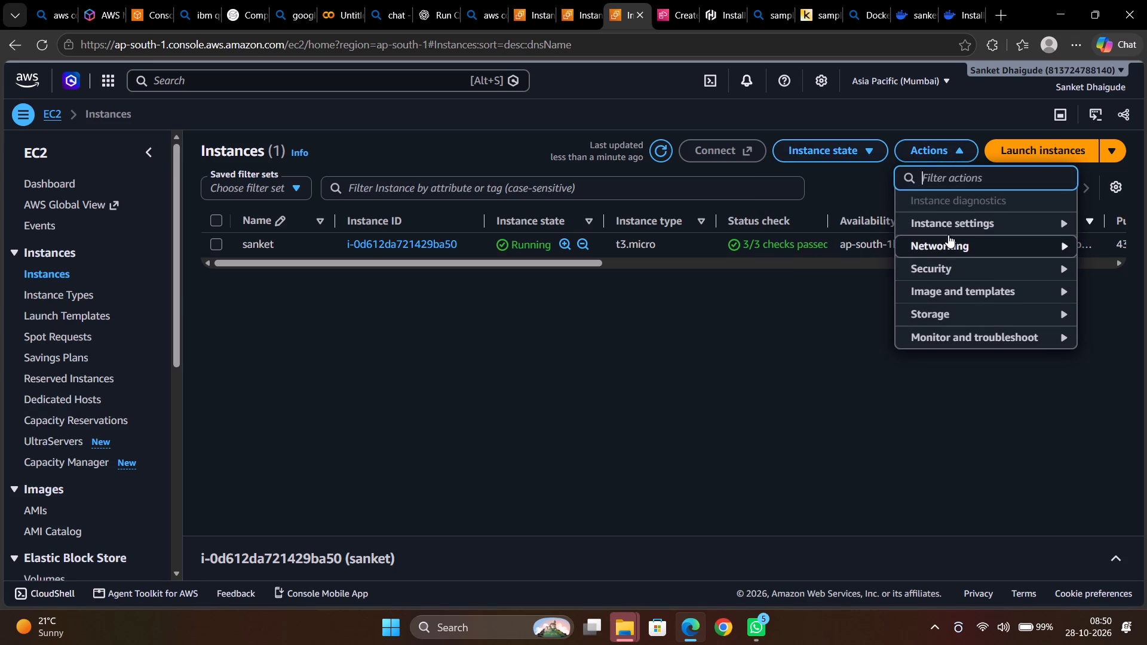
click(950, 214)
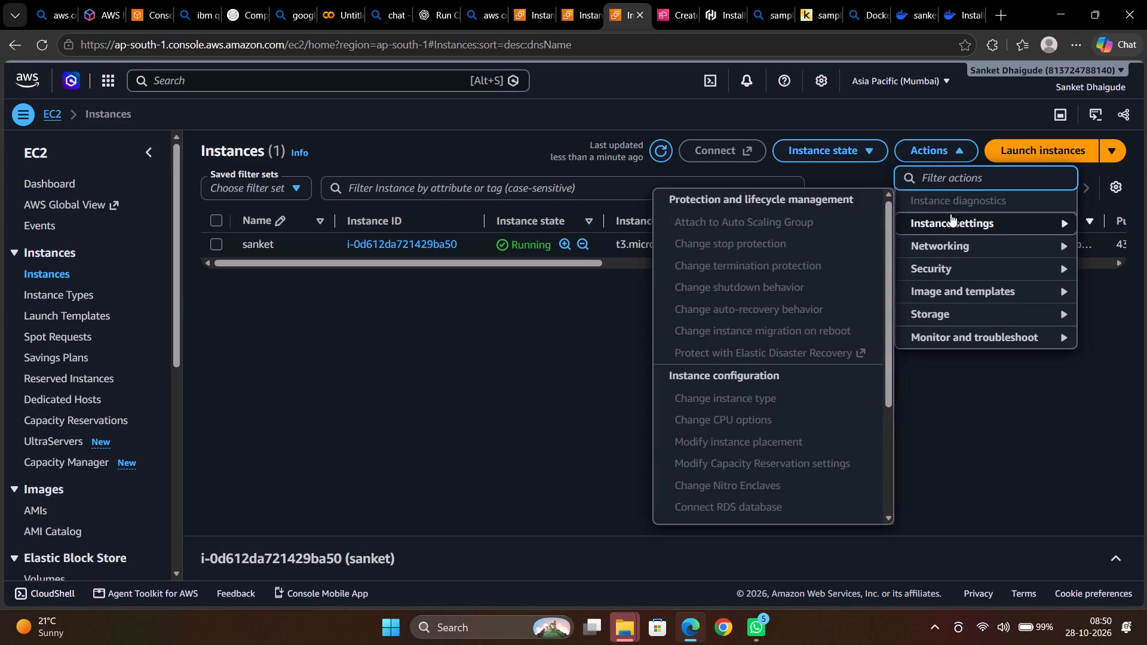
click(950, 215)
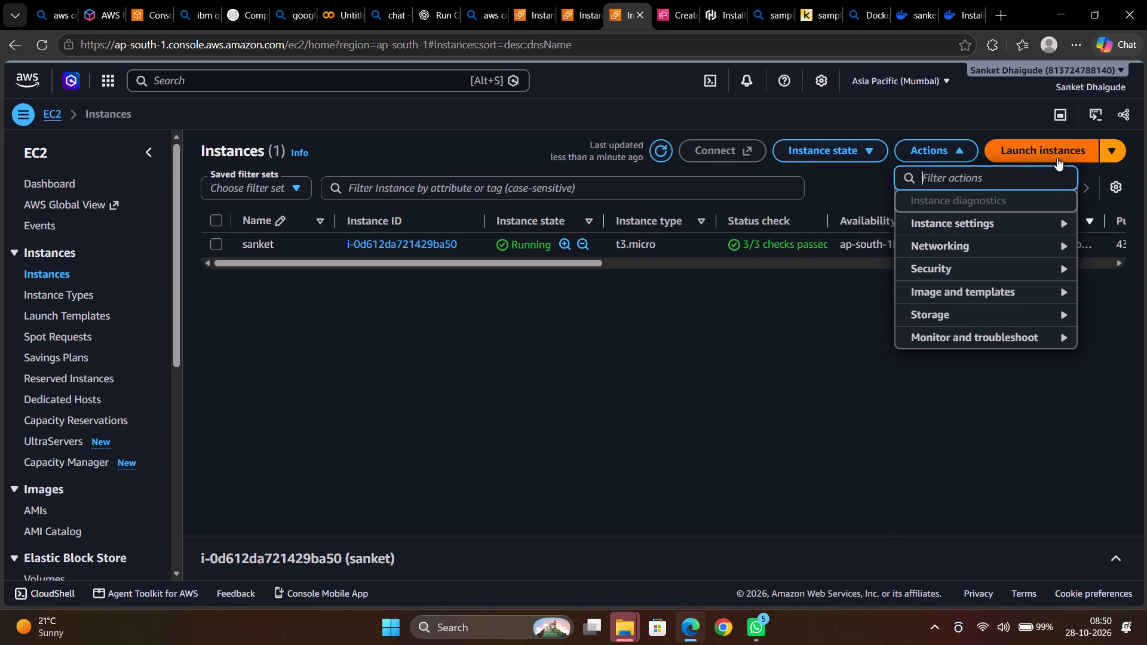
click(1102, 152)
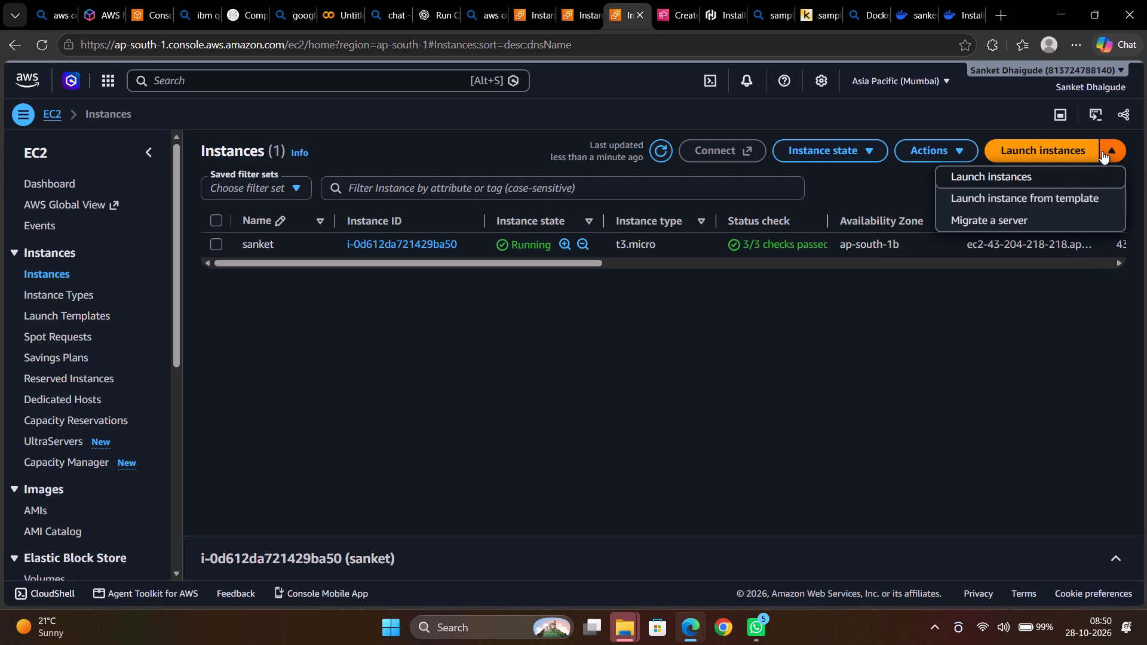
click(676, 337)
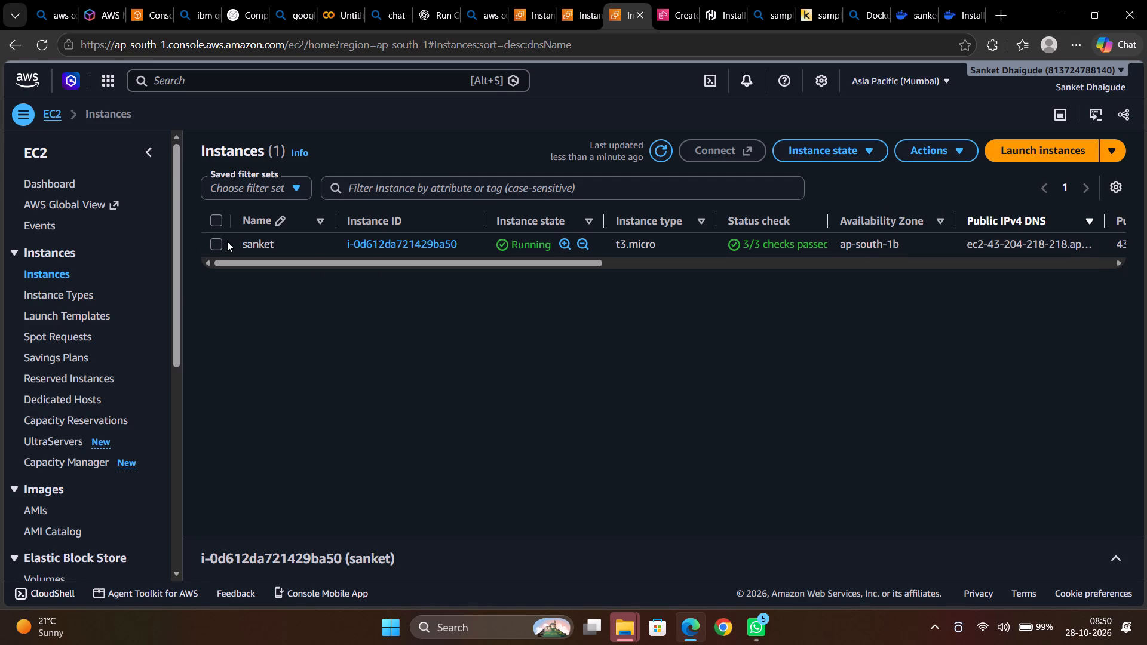
Select the sanket instance in the list, examine its status checks and return to its details.
click(226, 241)
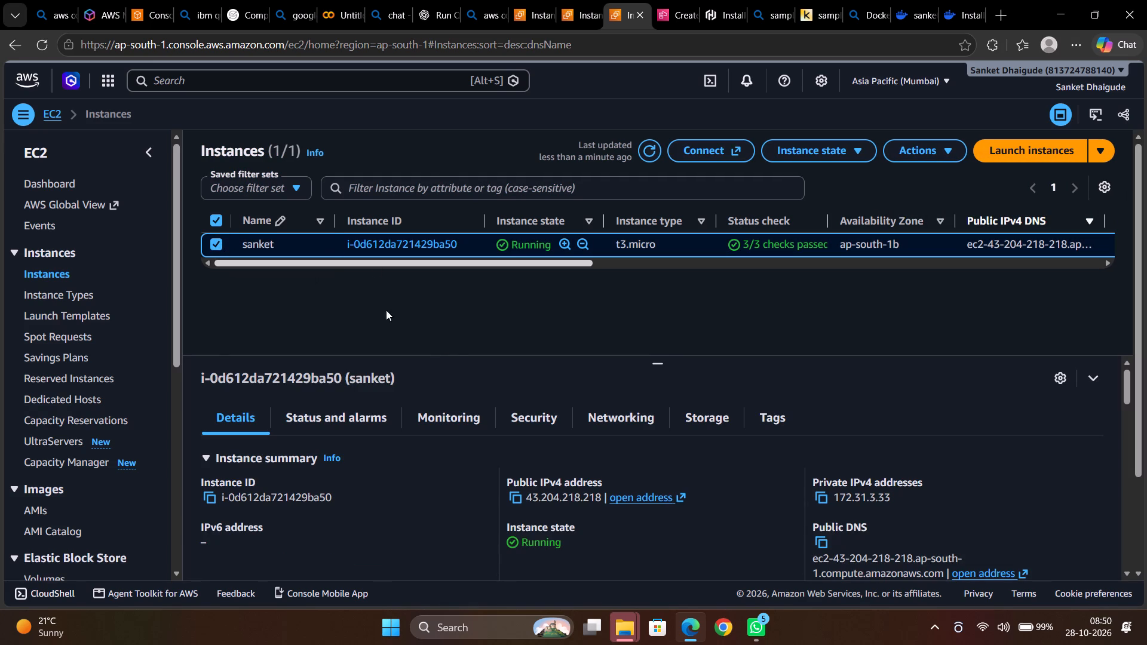
scroll(535, 446, down, 1)
scroll(502, 484, up, 1)
click(354, 423)
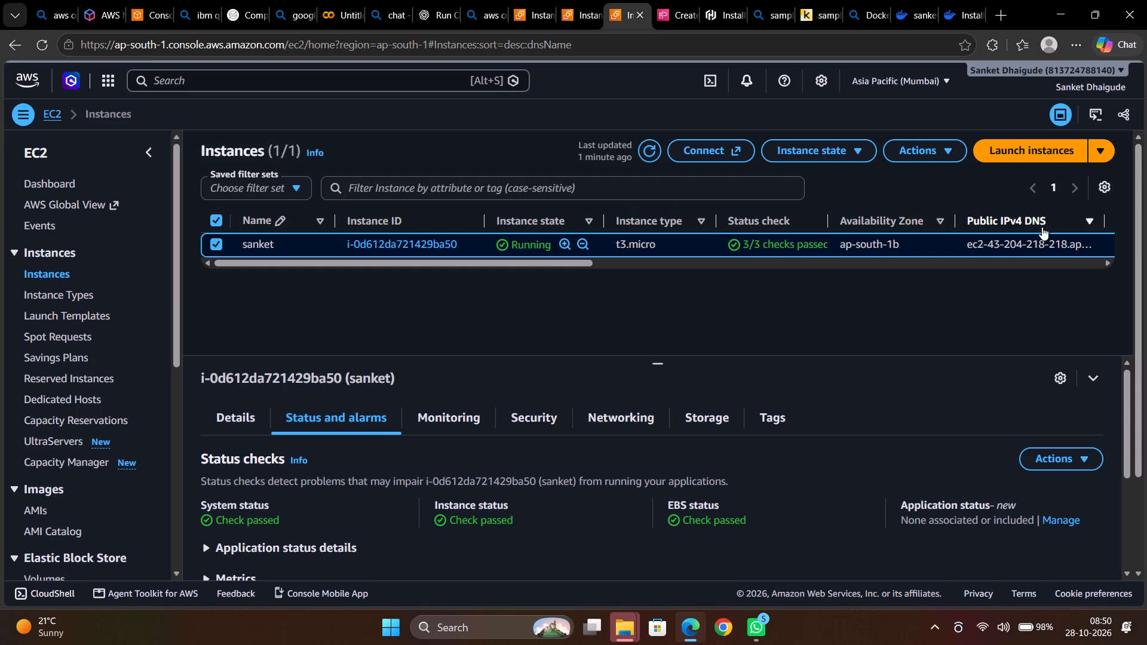
click(1084, 461)
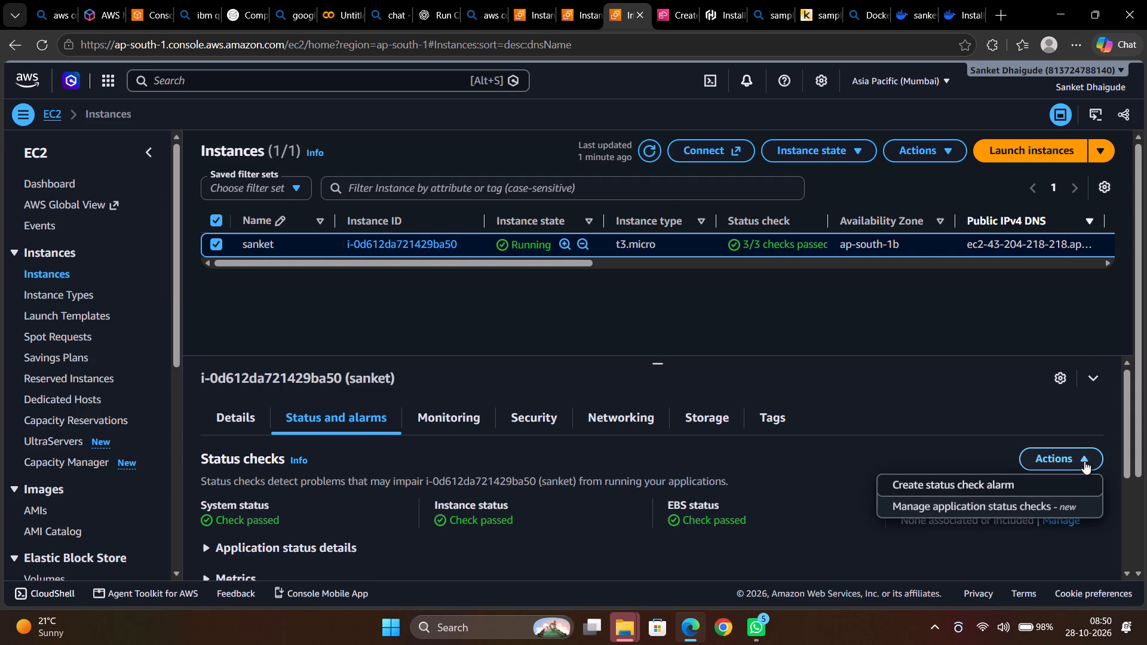
click(1084, 461)
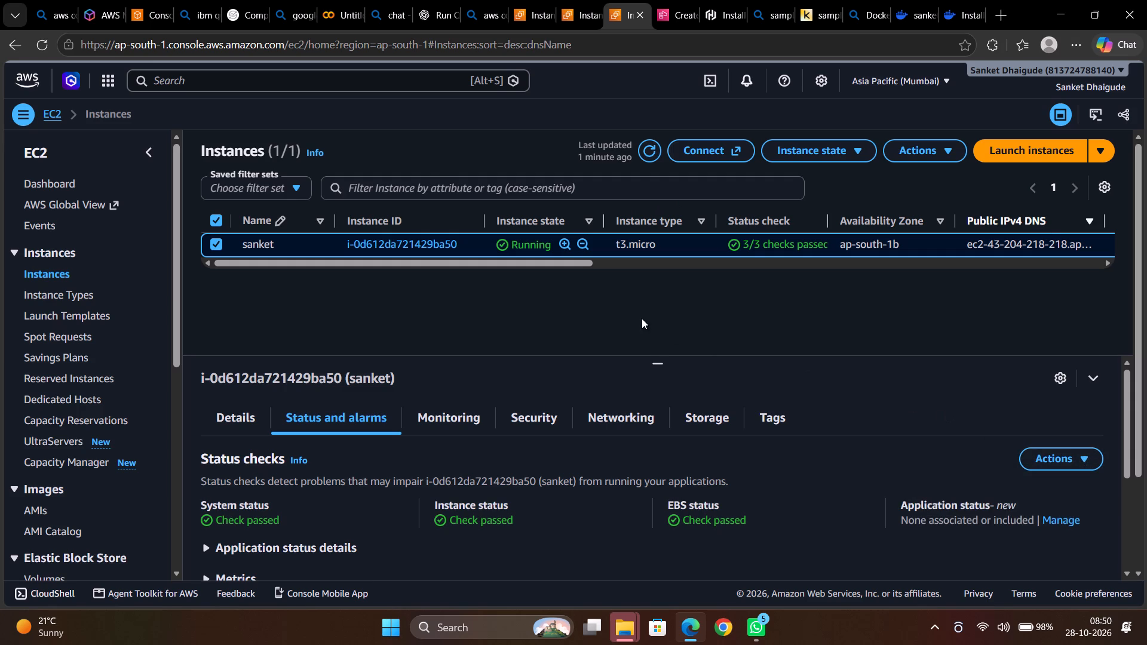
click(250, 419)
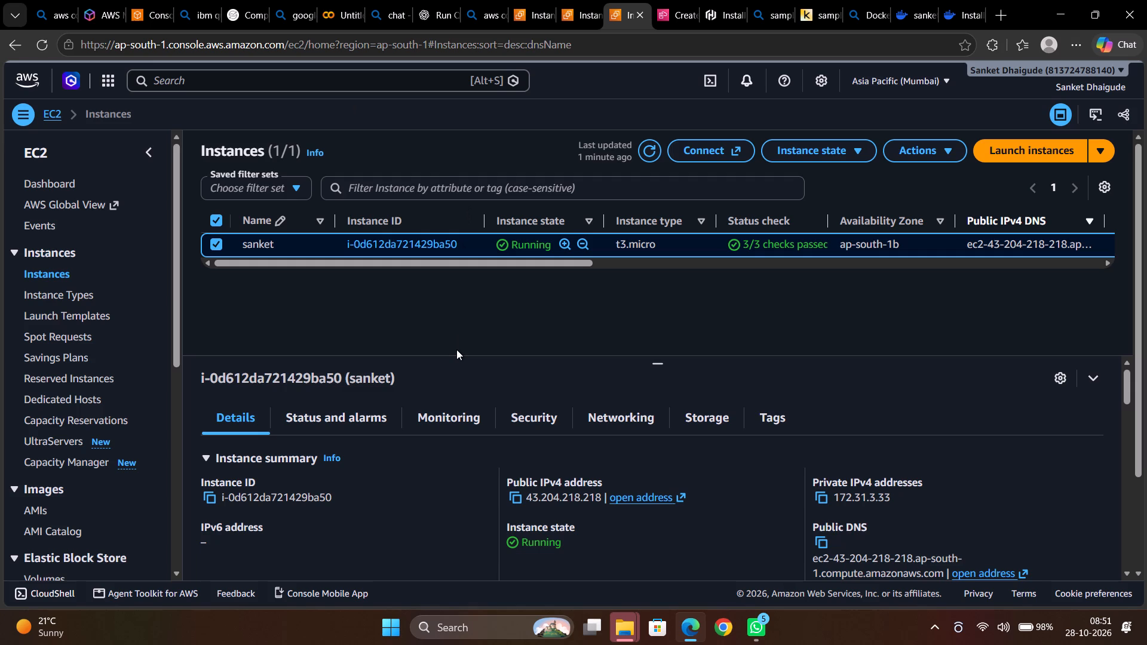
Return to the sanket instance's summary and look through its available state changes, actions and IAM role information.
click(11, 48)
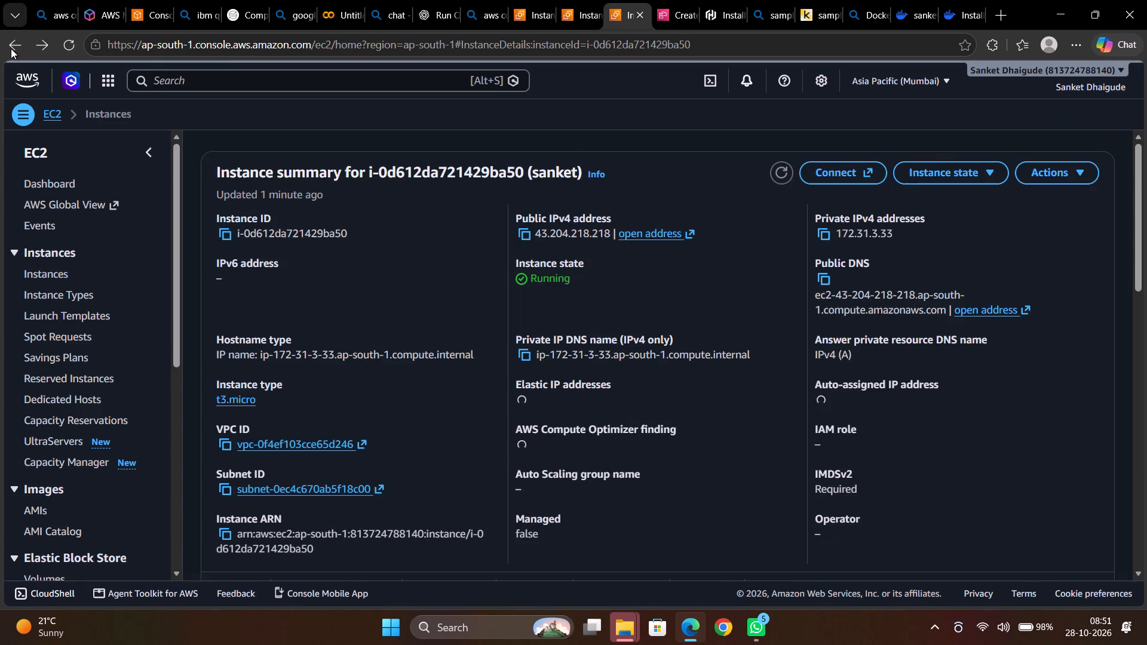
scroll(373, 363, up, 6)
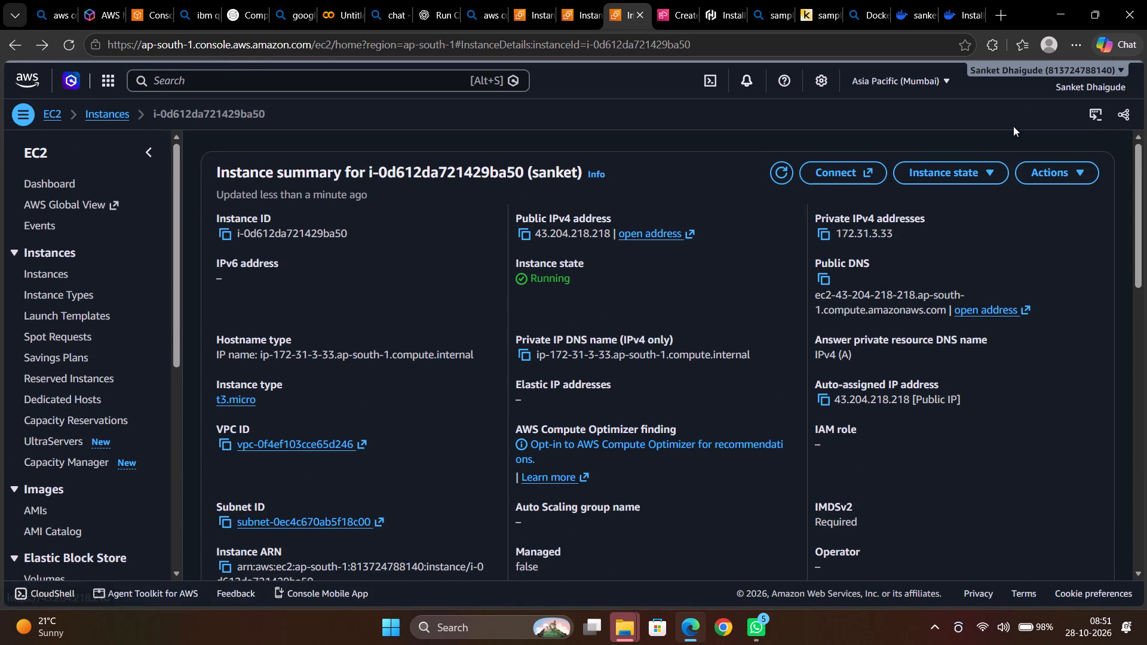
click(992, 176)
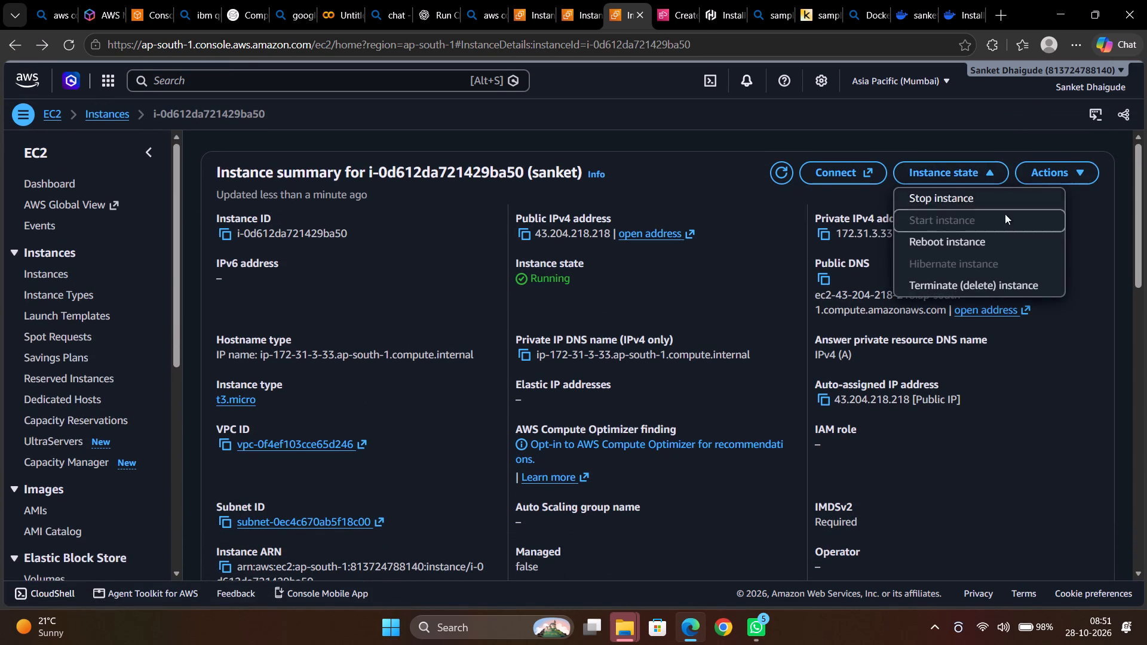
click(1050, 162)
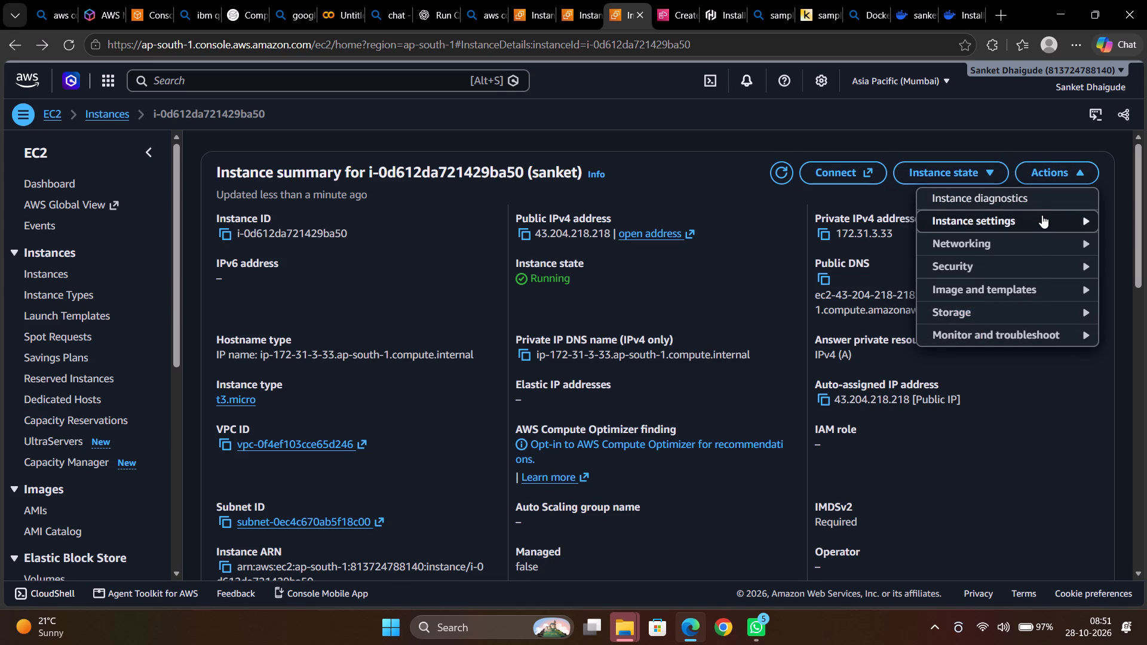
right_click(1042, 215)
right_click(1042, 215)
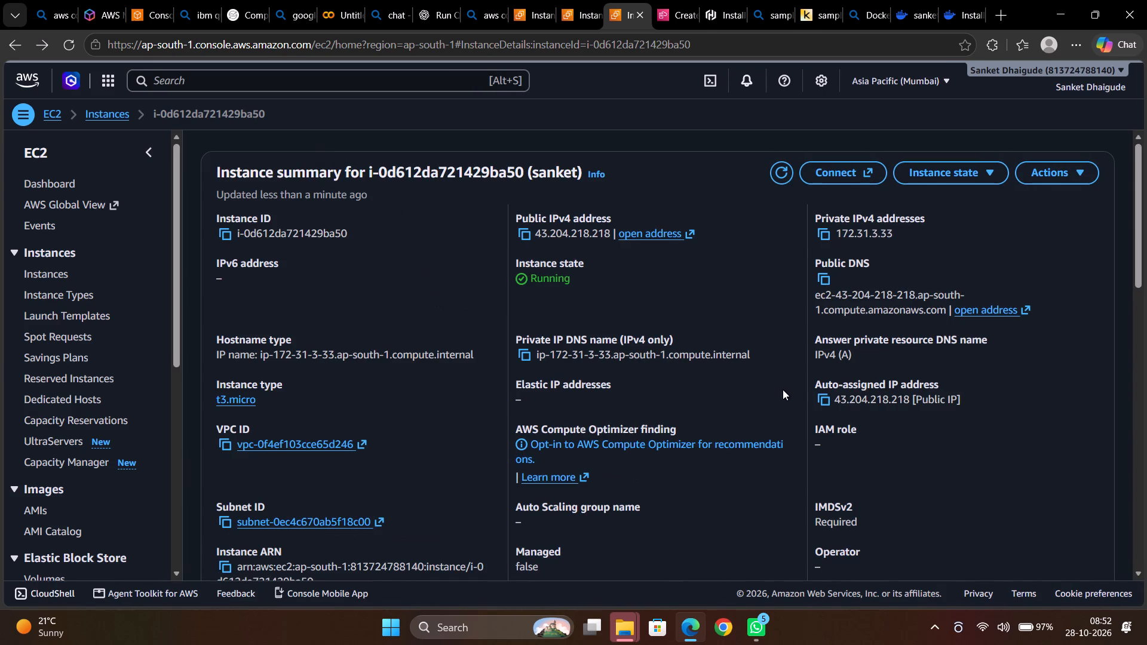
scroll(783, 389, down, 1)
click(837, 412)
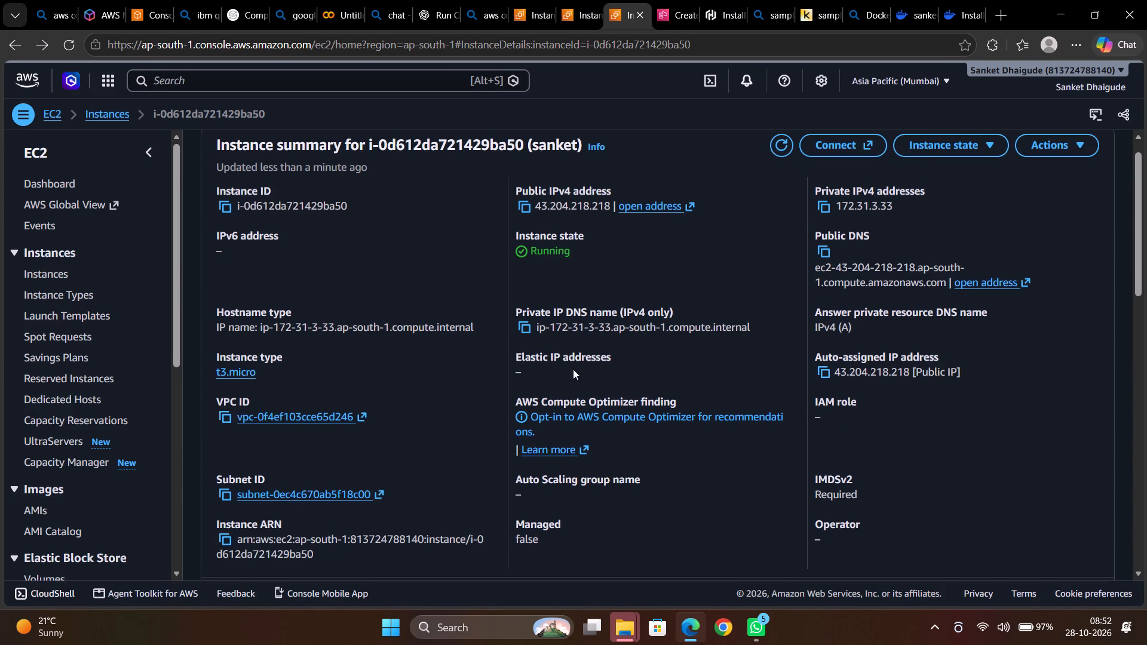
Find the IAM service, open the sanketrole role and examine its permissions policies.
click(175, 79)
text(iam)
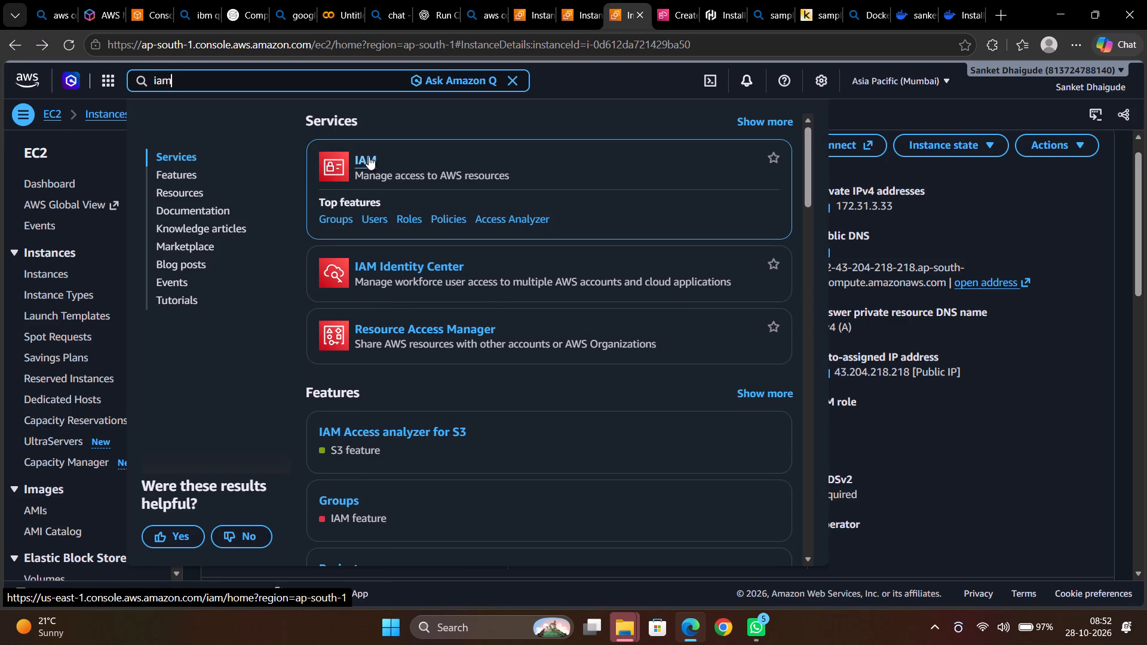
click(370, 155)
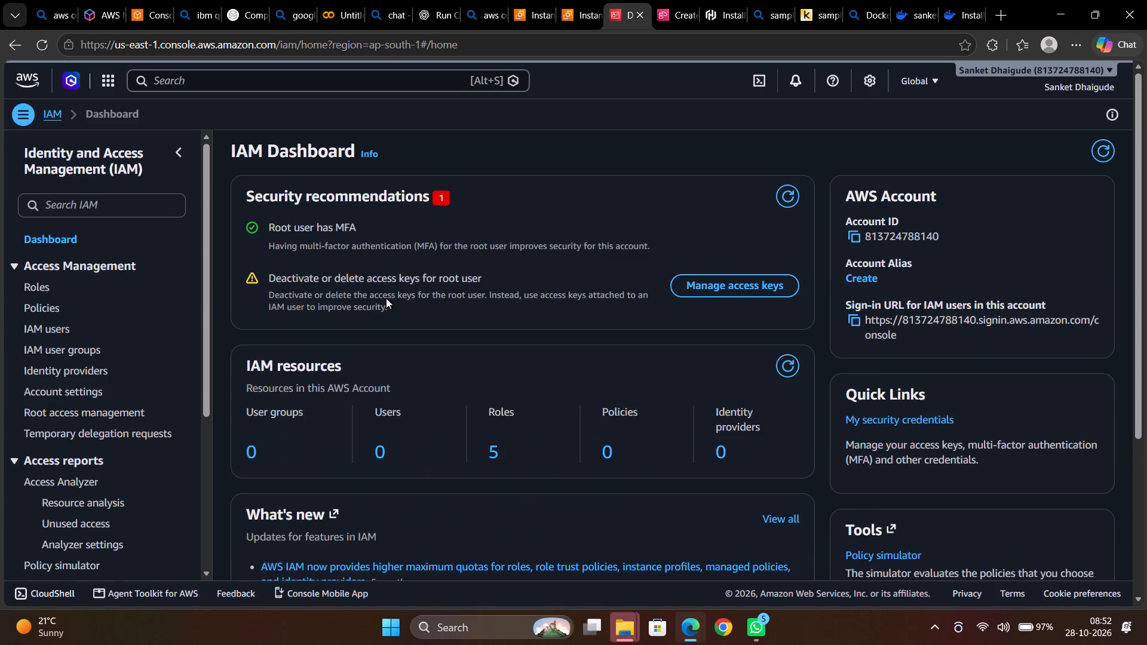
click(56, 289)
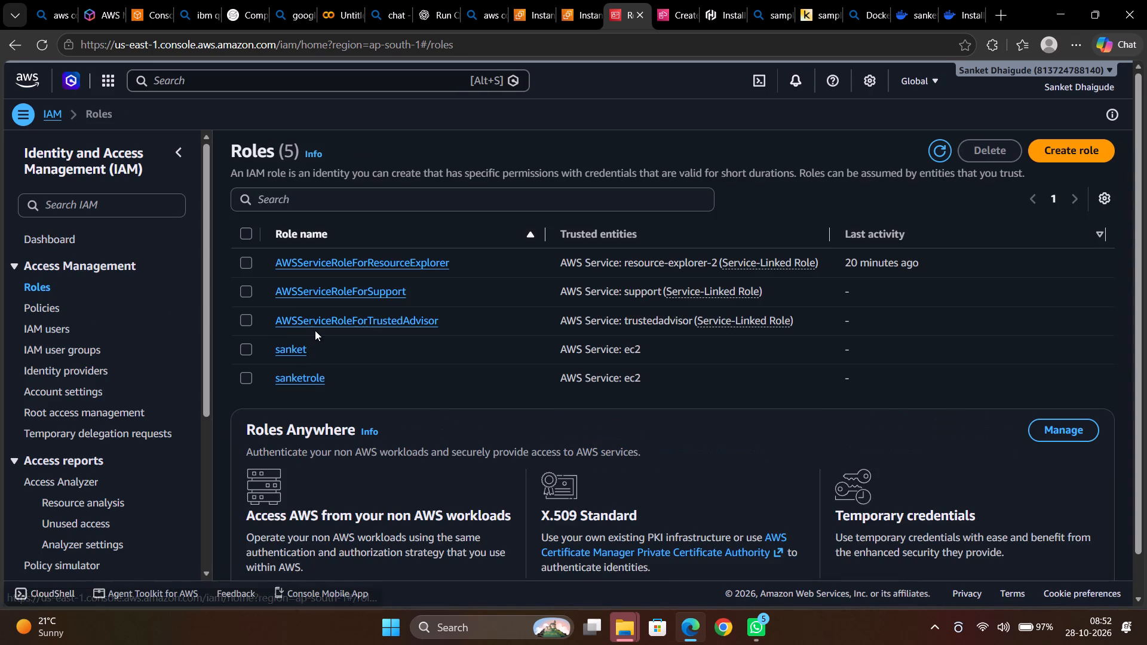
click(287, 378)
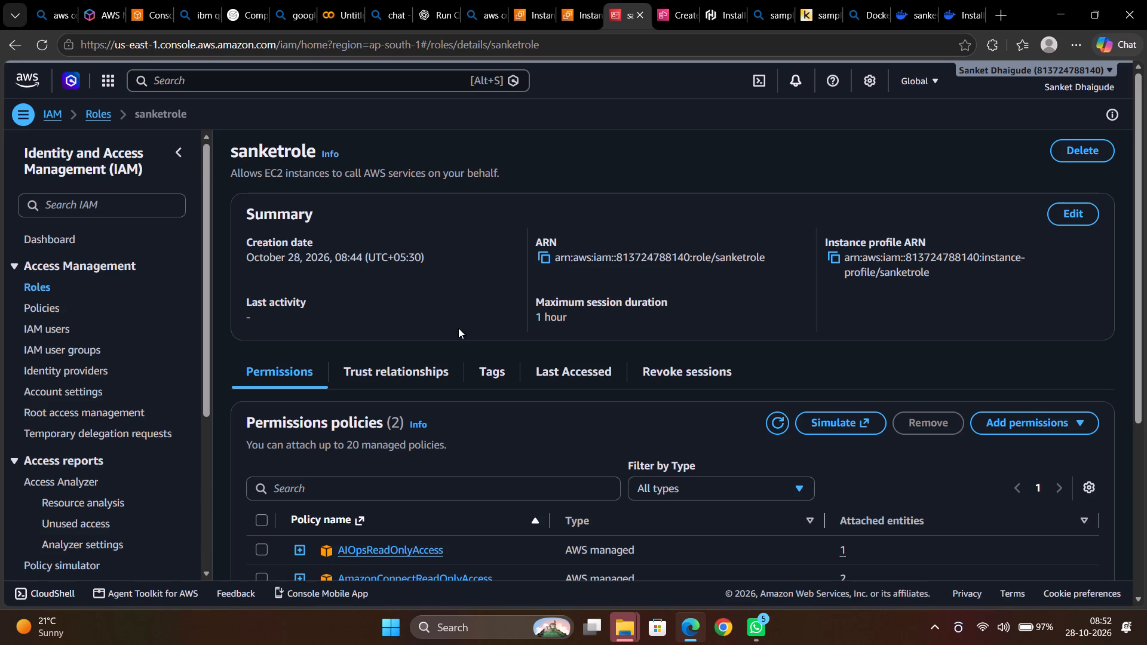
scroll(510, 413, down, 6)
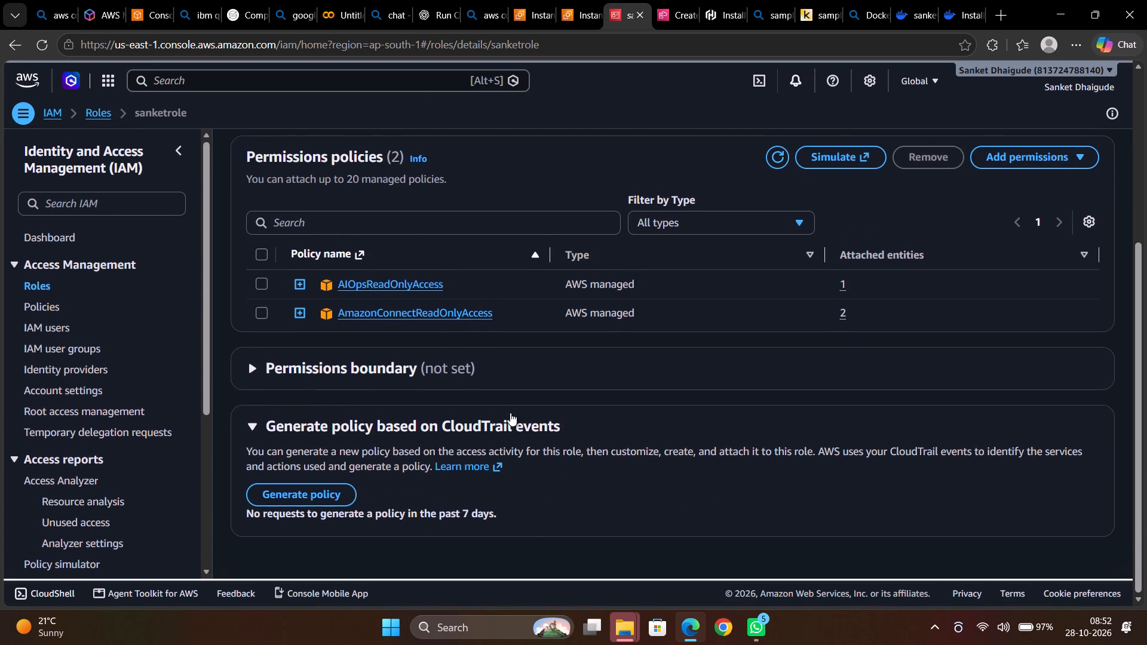
scroll(478, 377, up, 5)
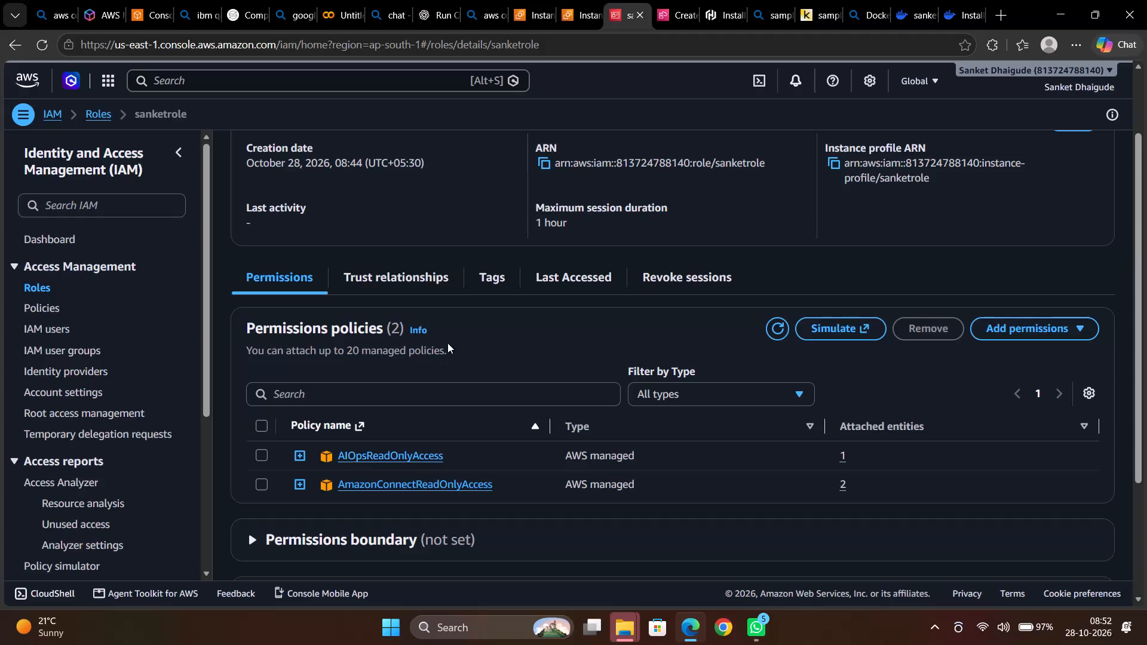
Open the AmazonConnectReadOnlyAccess policy attached to sanketrole and review the service permissions it defines.
click(349, 486)
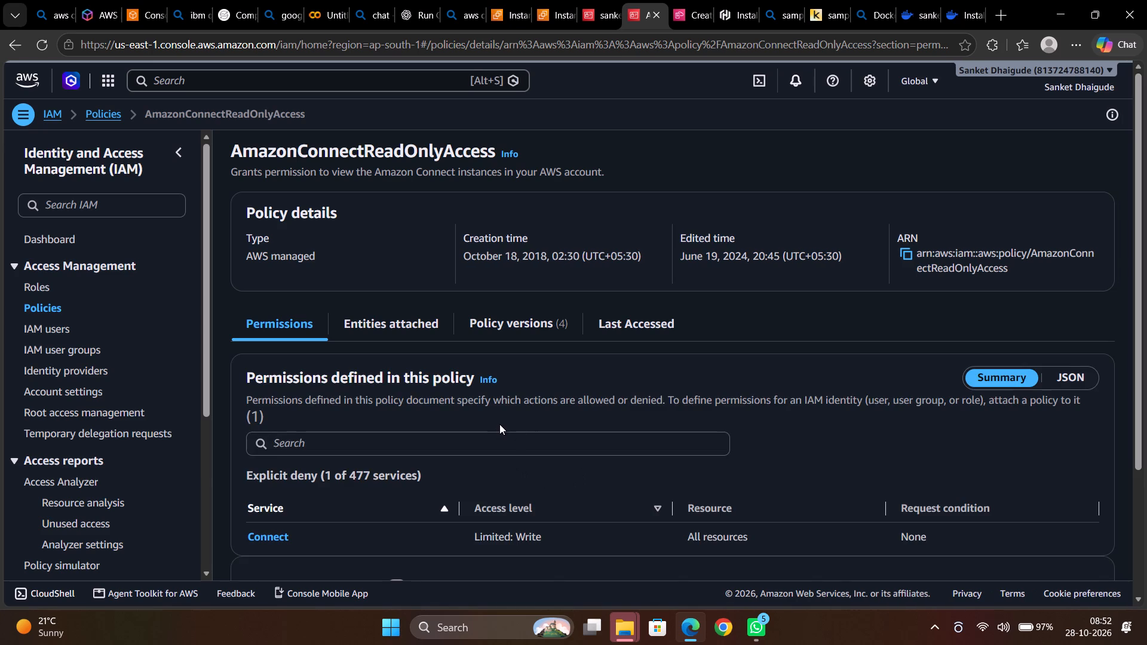
scroll(499, 424, down, 5)
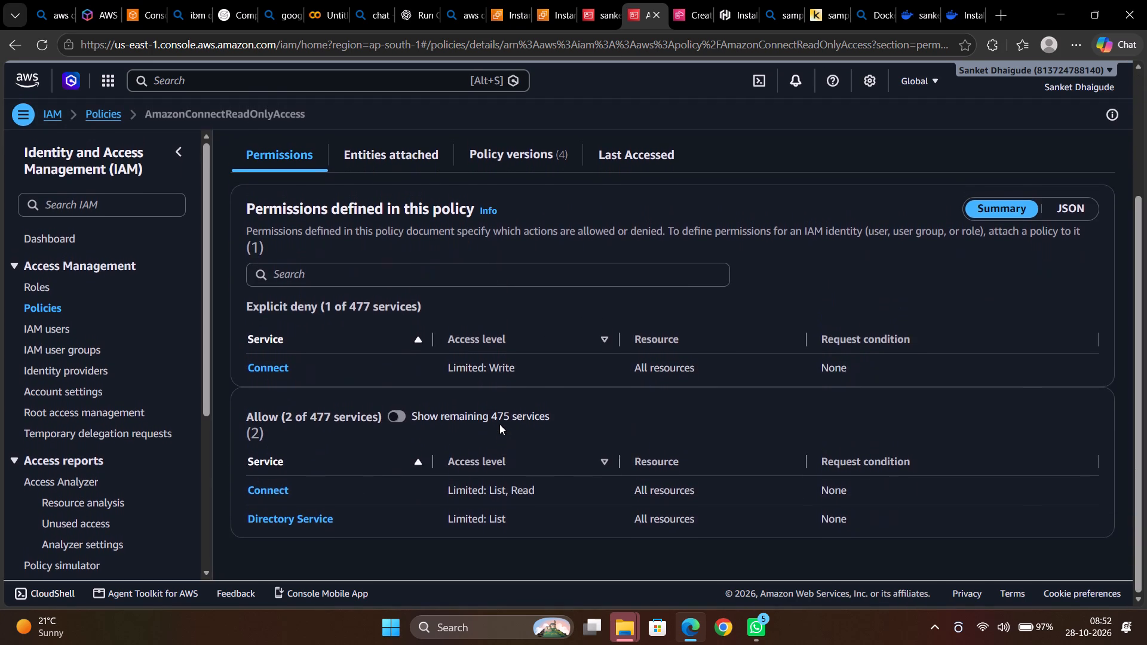
scroll(499, 424, up, 4)
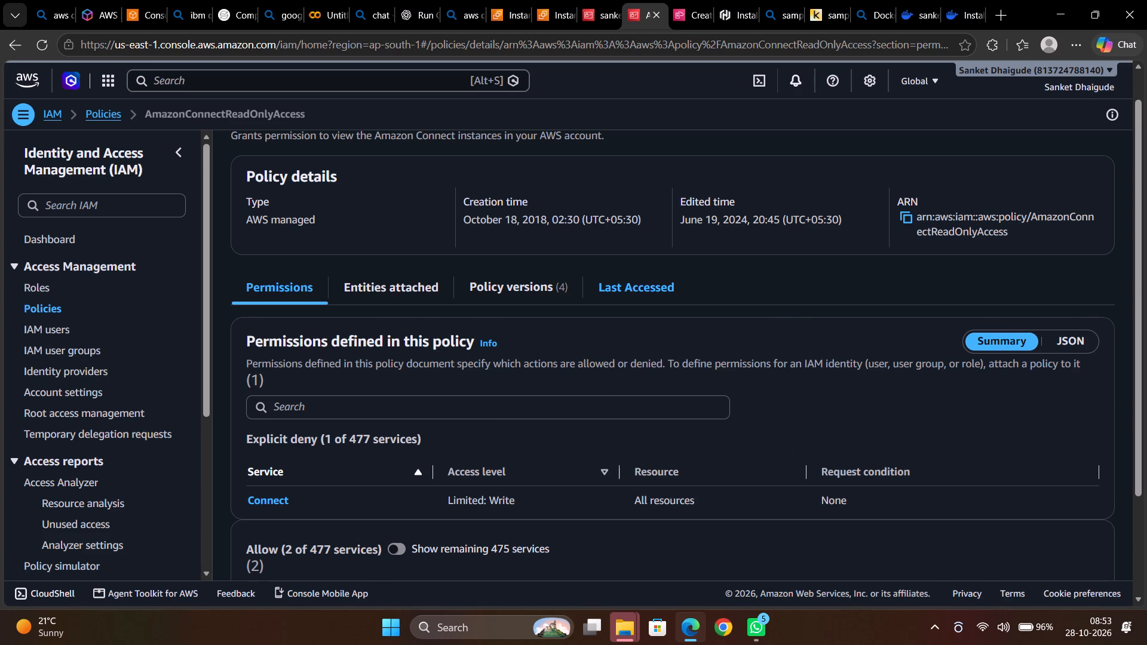
scroll(669, 365, down, 3)
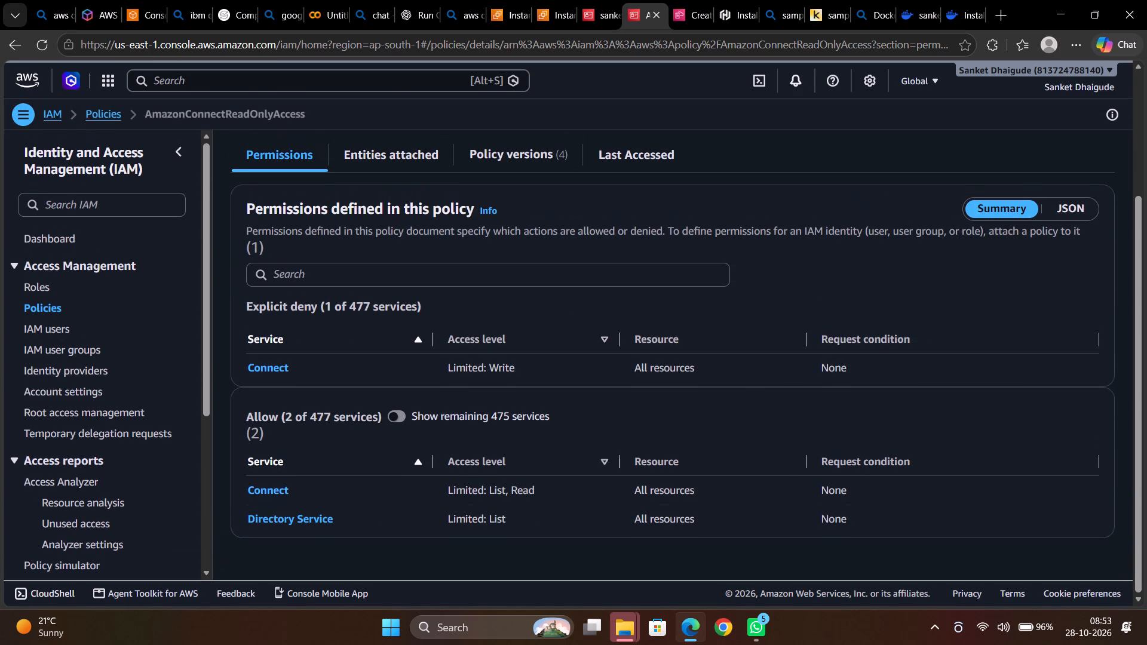
scroll(669, 365, up, 3)
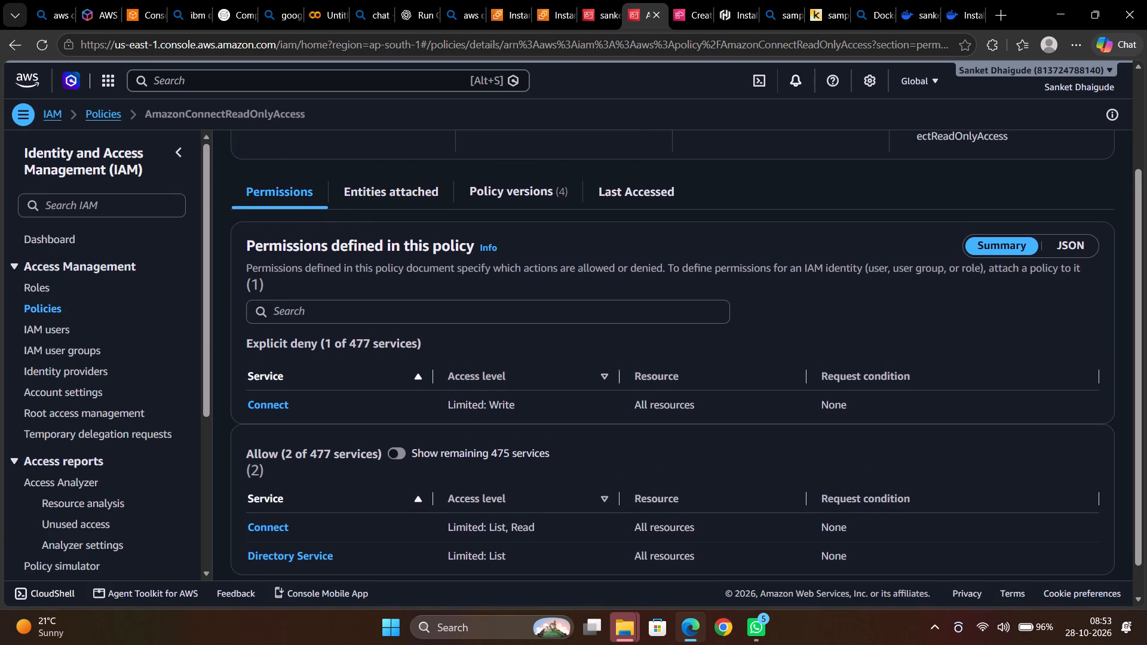
scroll(669, 365, up, 3)
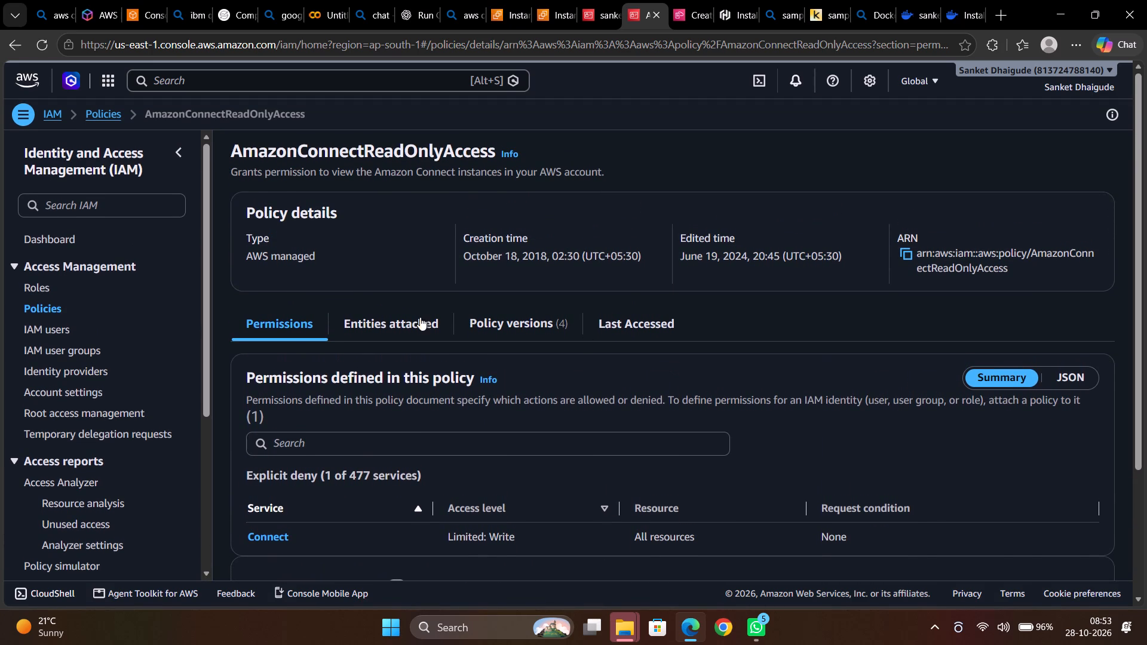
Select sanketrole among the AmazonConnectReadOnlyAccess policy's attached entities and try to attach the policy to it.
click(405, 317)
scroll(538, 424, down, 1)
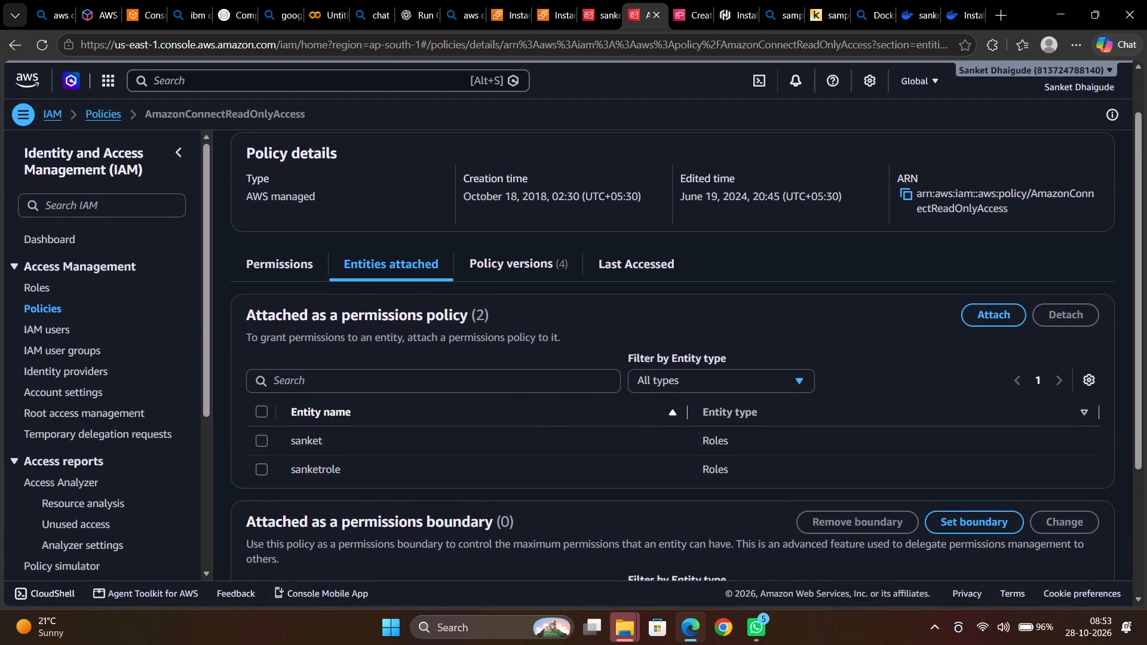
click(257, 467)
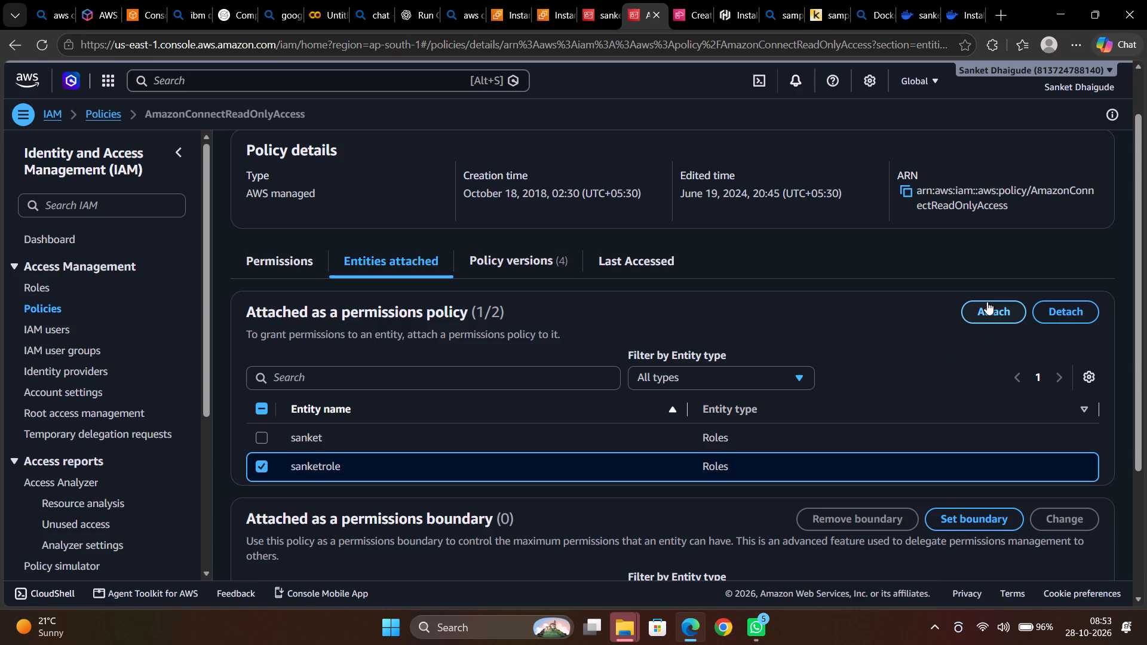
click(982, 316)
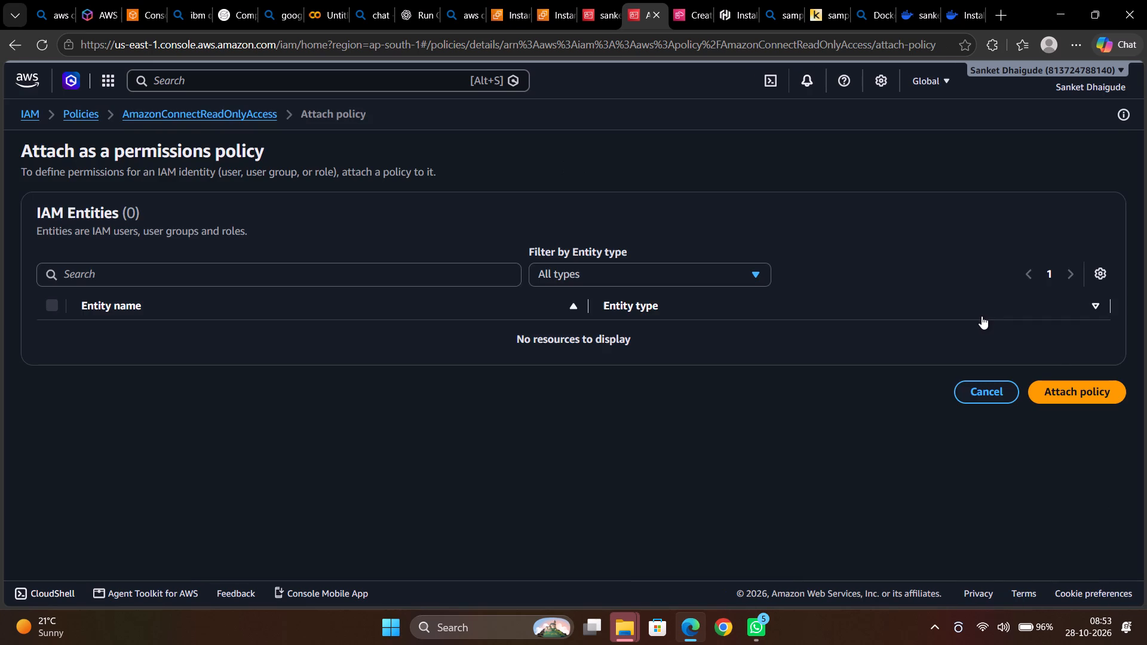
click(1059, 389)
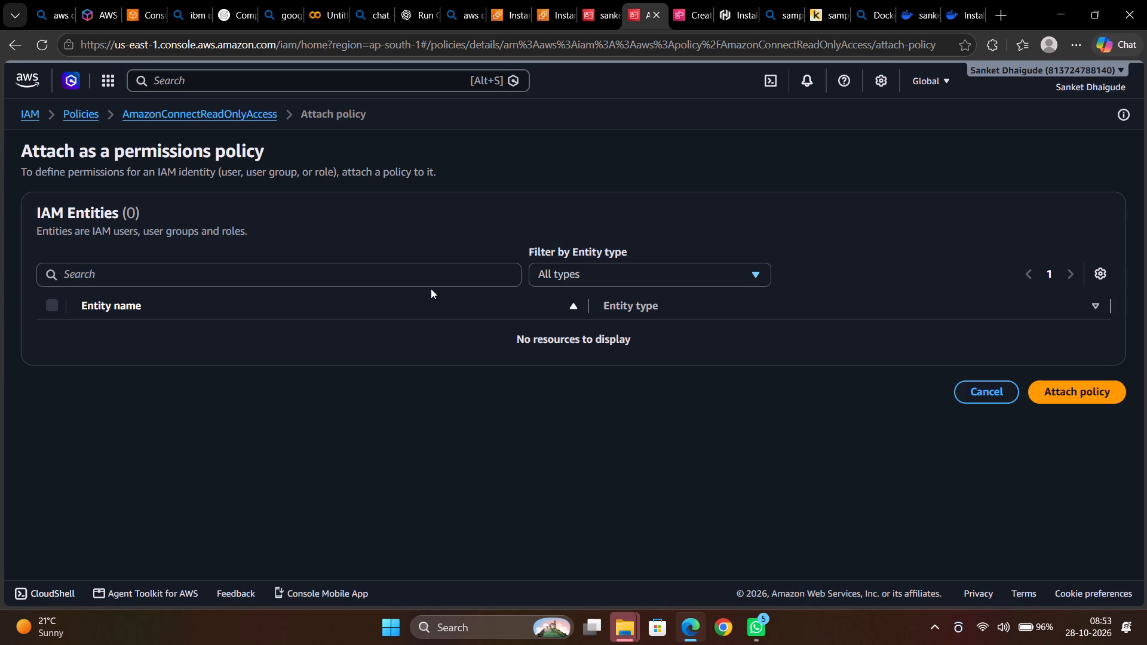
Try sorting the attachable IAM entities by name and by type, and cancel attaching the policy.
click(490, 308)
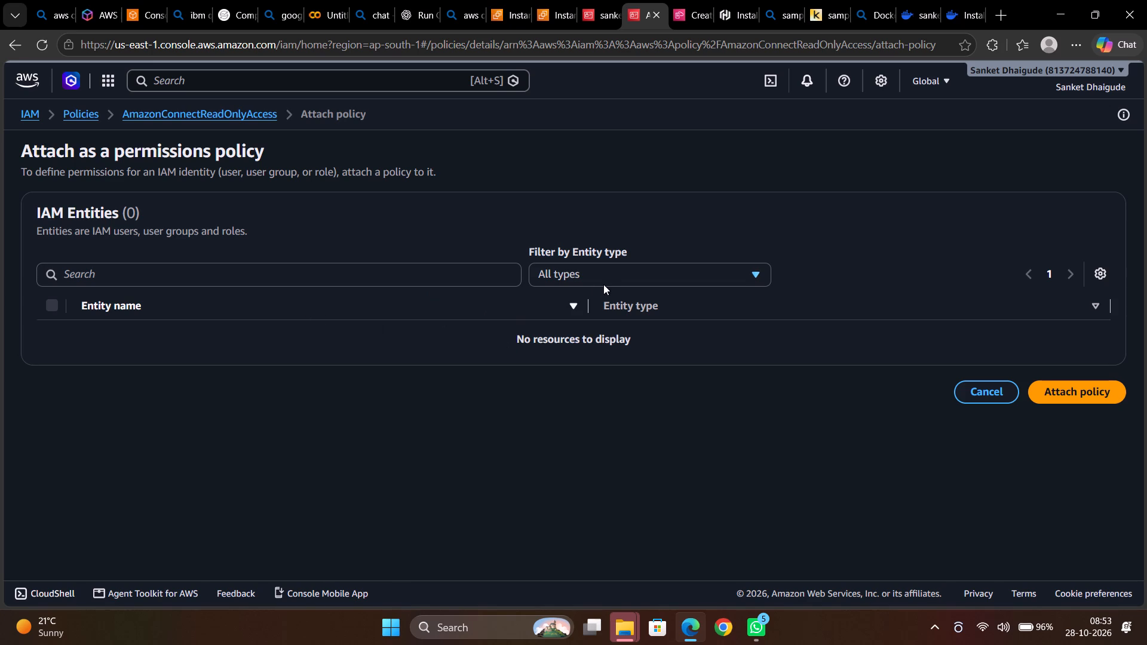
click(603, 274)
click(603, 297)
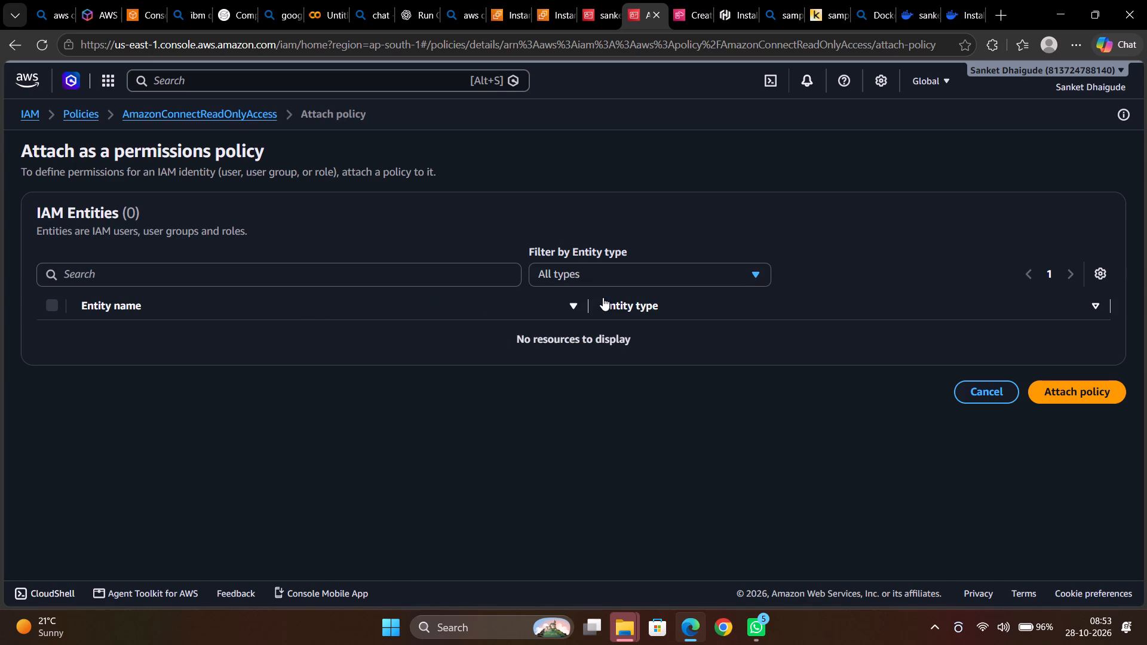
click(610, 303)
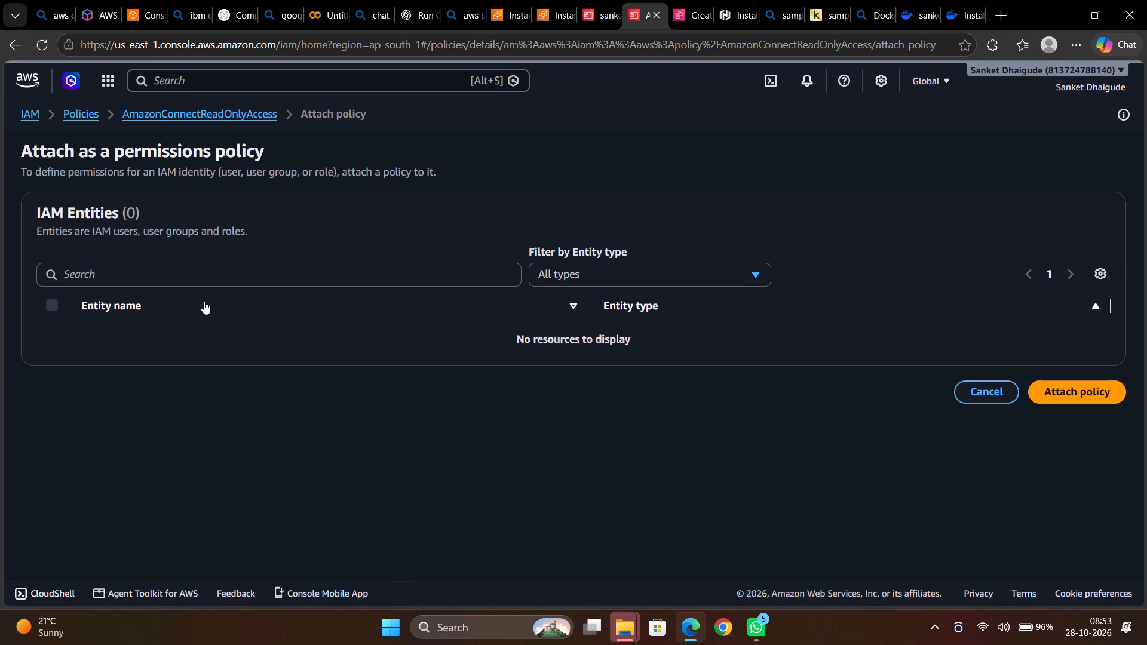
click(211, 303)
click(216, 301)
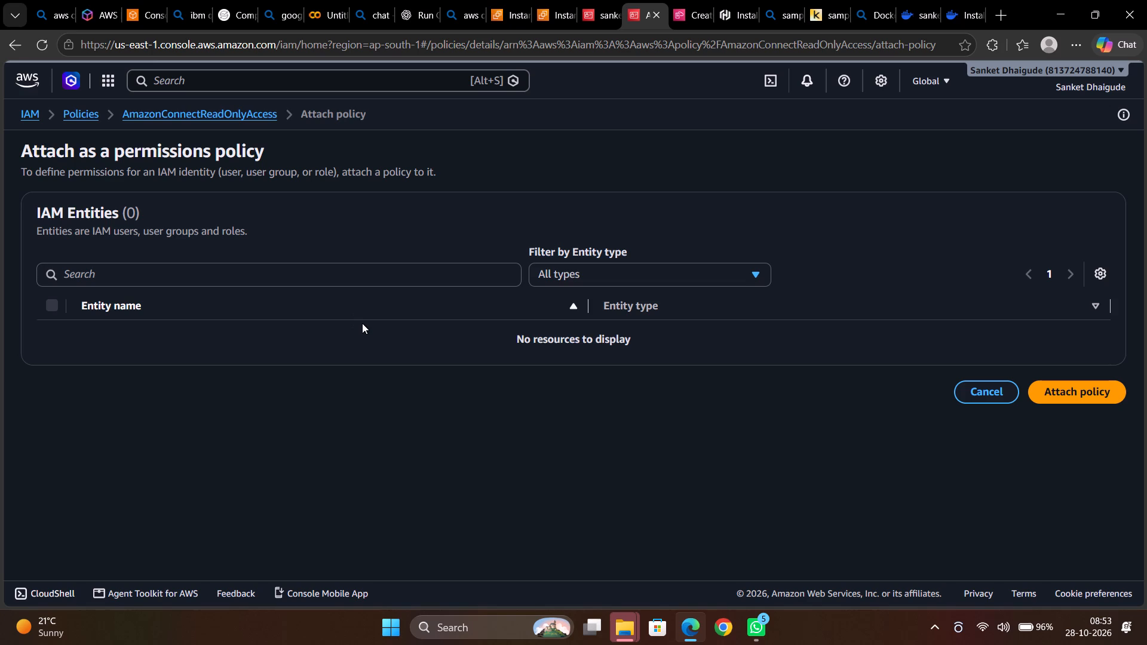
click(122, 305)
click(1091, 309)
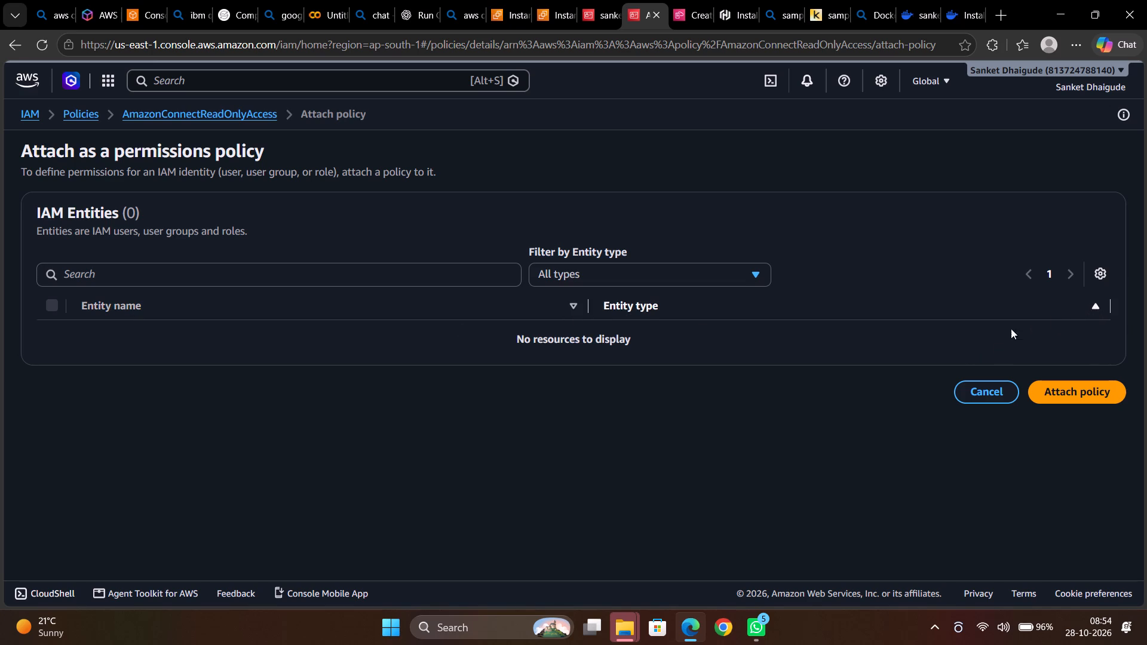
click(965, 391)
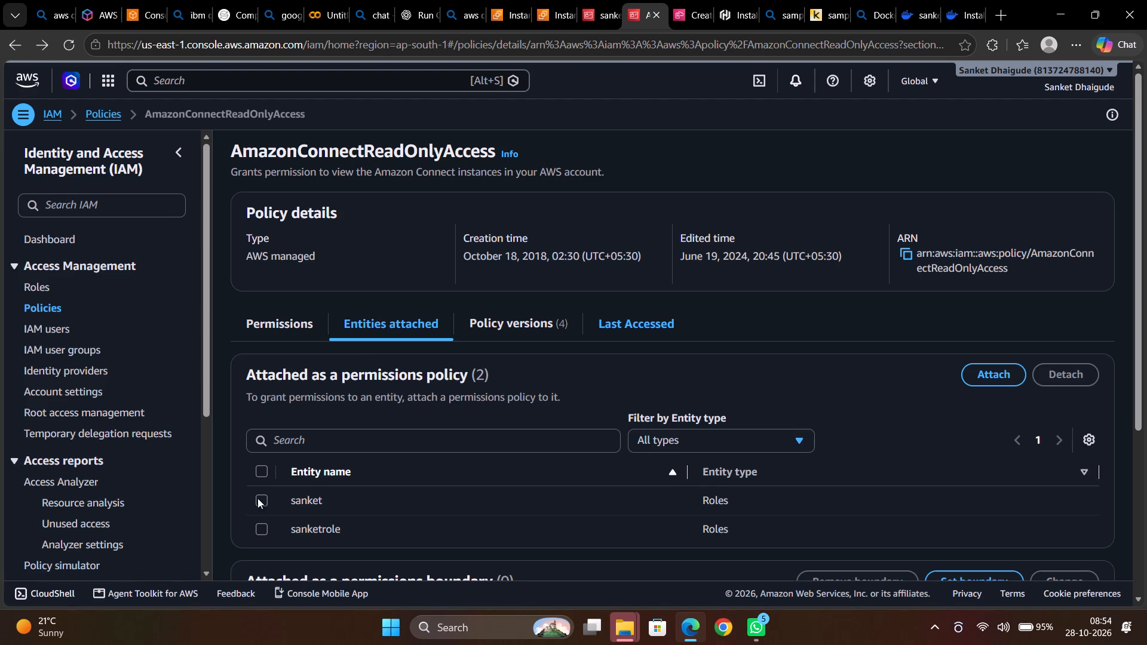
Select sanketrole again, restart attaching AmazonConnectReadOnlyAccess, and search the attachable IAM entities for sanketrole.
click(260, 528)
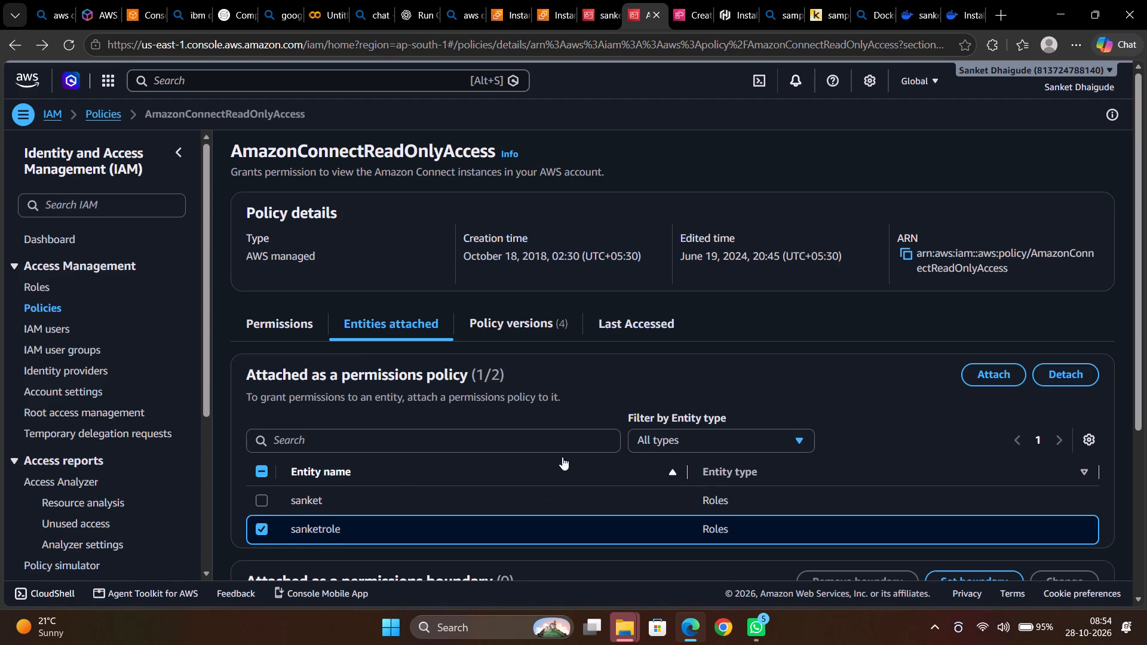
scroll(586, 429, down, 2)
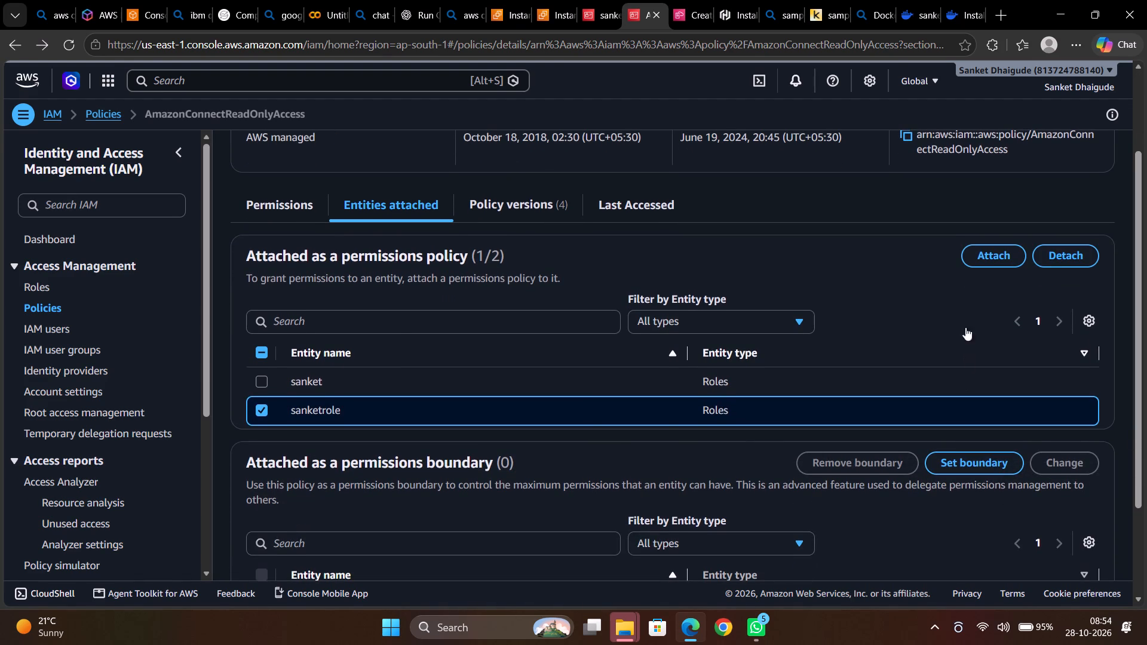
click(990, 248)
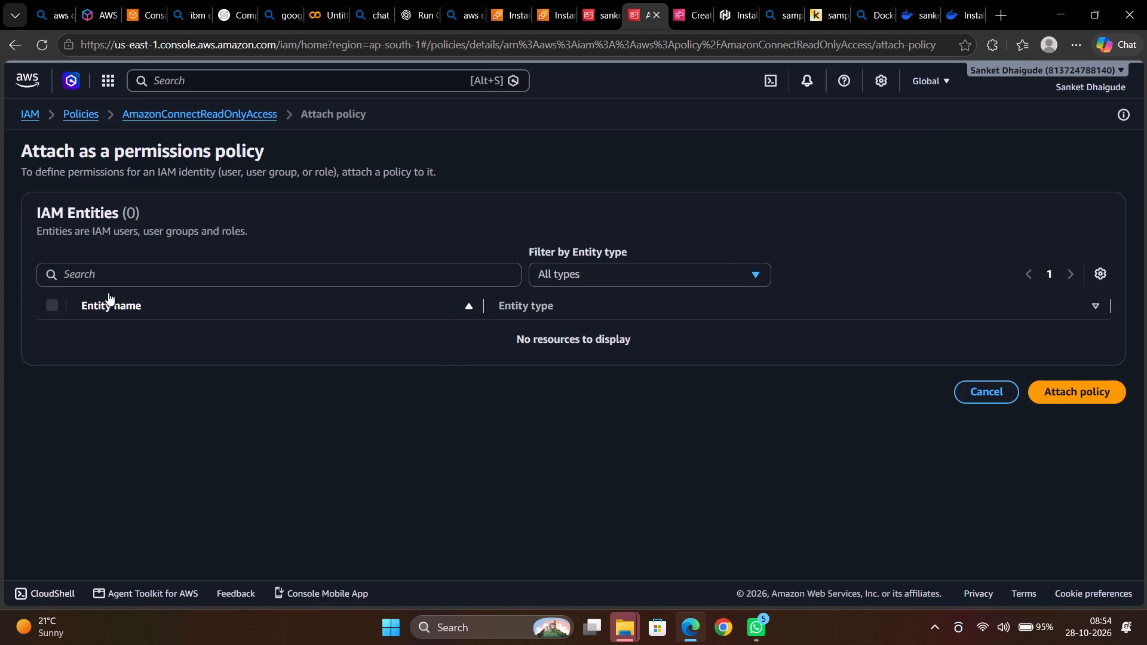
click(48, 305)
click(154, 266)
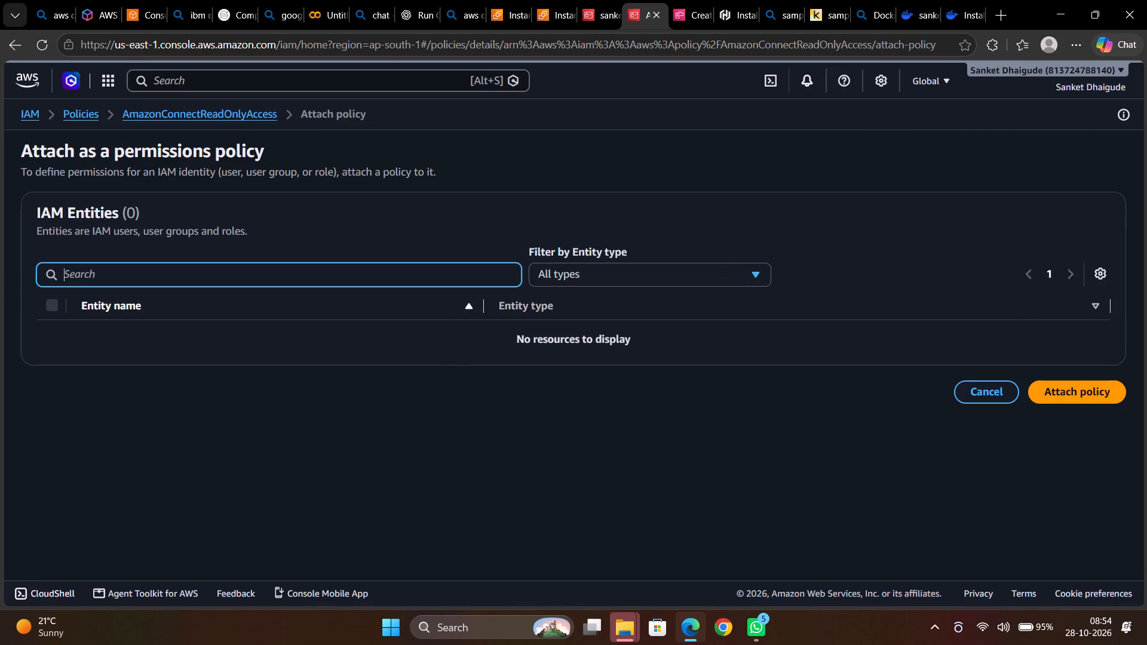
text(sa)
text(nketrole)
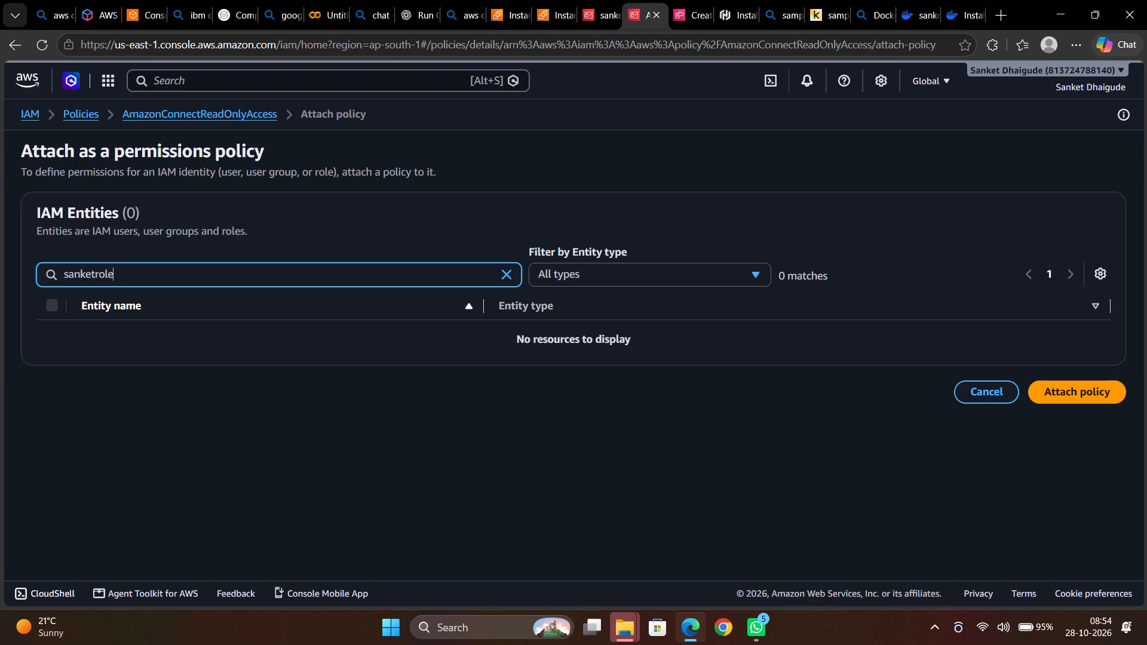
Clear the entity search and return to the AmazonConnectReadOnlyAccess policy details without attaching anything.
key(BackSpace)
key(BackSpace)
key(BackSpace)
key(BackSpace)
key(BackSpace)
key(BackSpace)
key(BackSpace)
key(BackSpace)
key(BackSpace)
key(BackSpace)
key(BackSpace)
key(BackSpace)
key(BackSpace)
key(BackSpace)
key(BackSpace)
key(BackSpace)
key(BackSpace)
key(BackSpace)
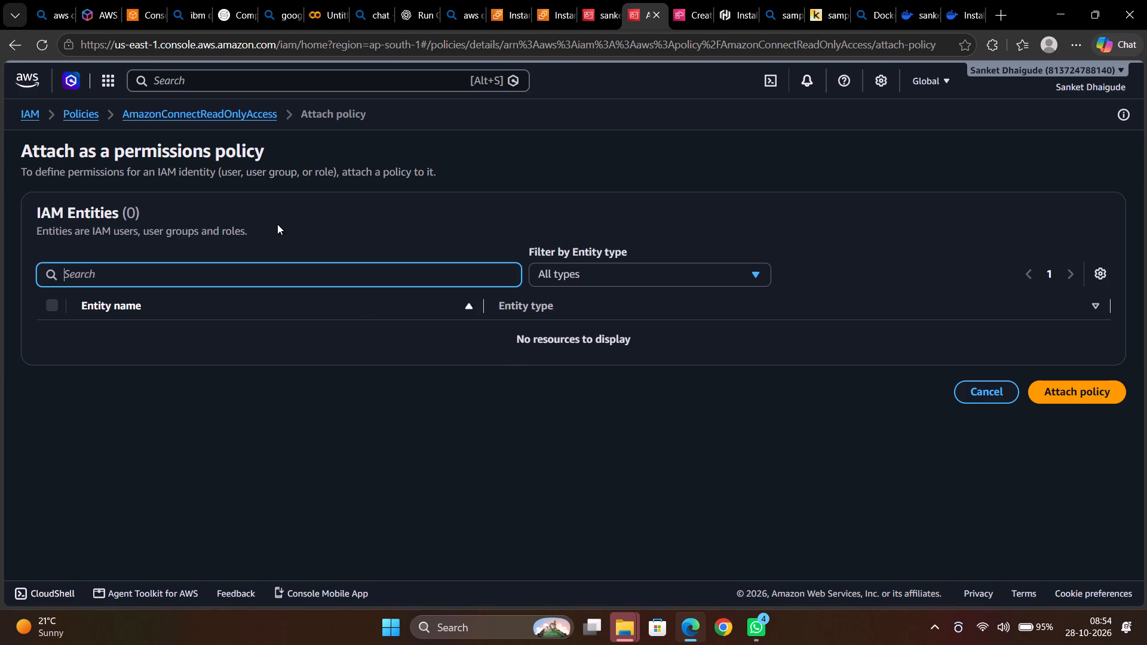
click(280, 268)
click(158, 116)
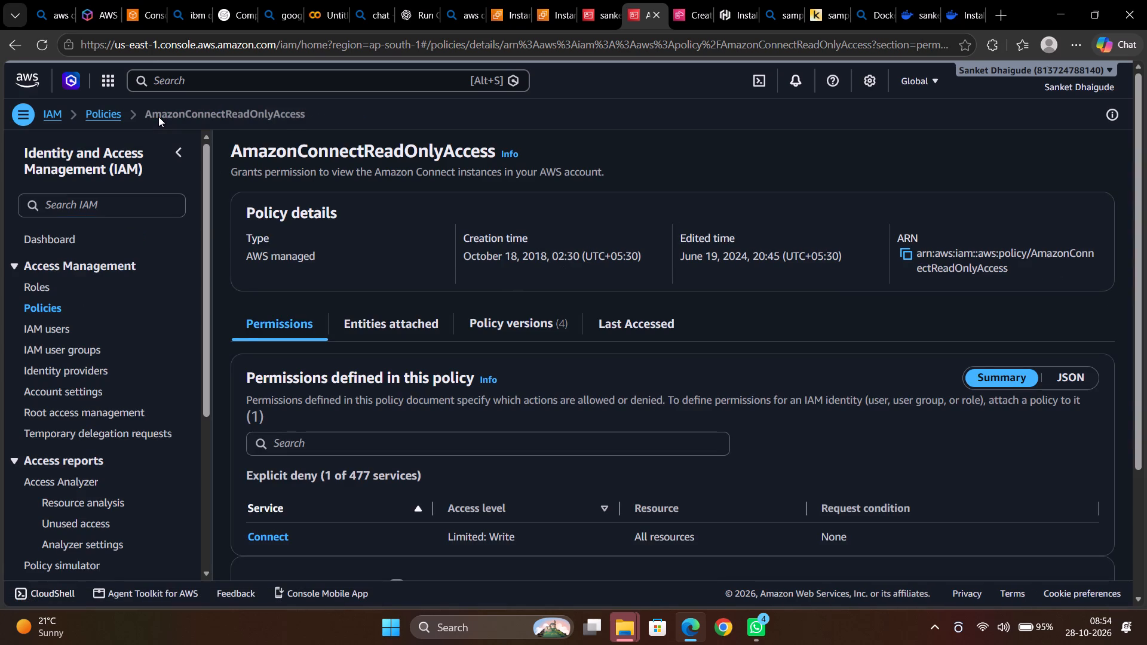
Review the AmazonConnectReadOnlyAccess policy's permissions again and show the entities it is attached to.
scroll(713, 302, up, 1)
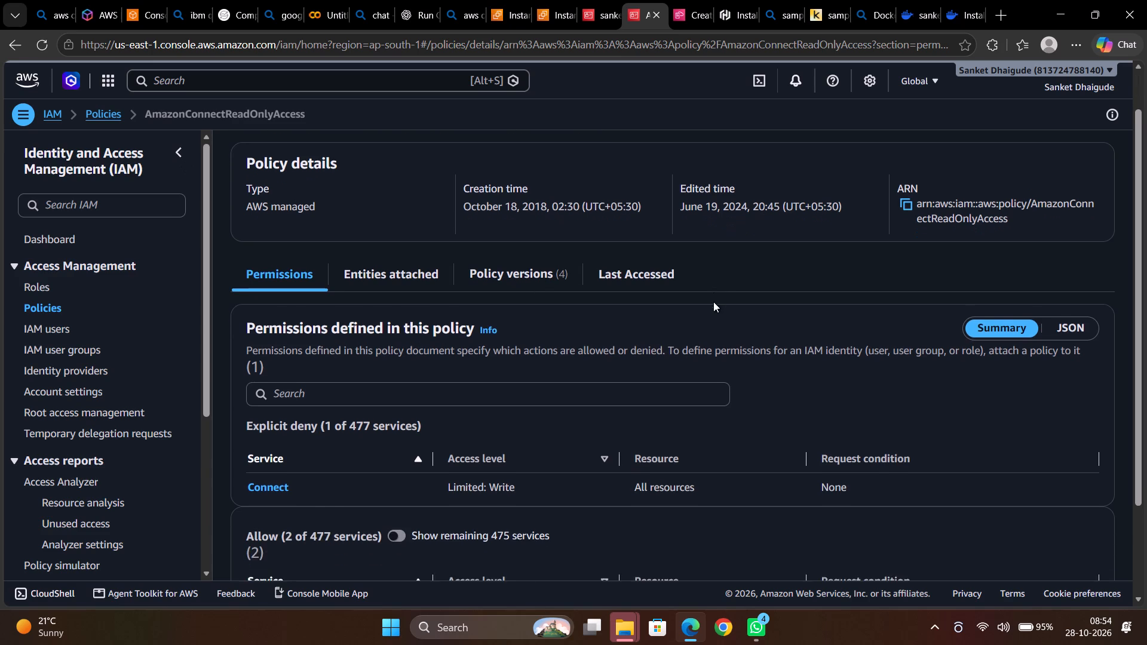
scroll(713, 302, up, 1)
scroll(713, 302, down, 1)
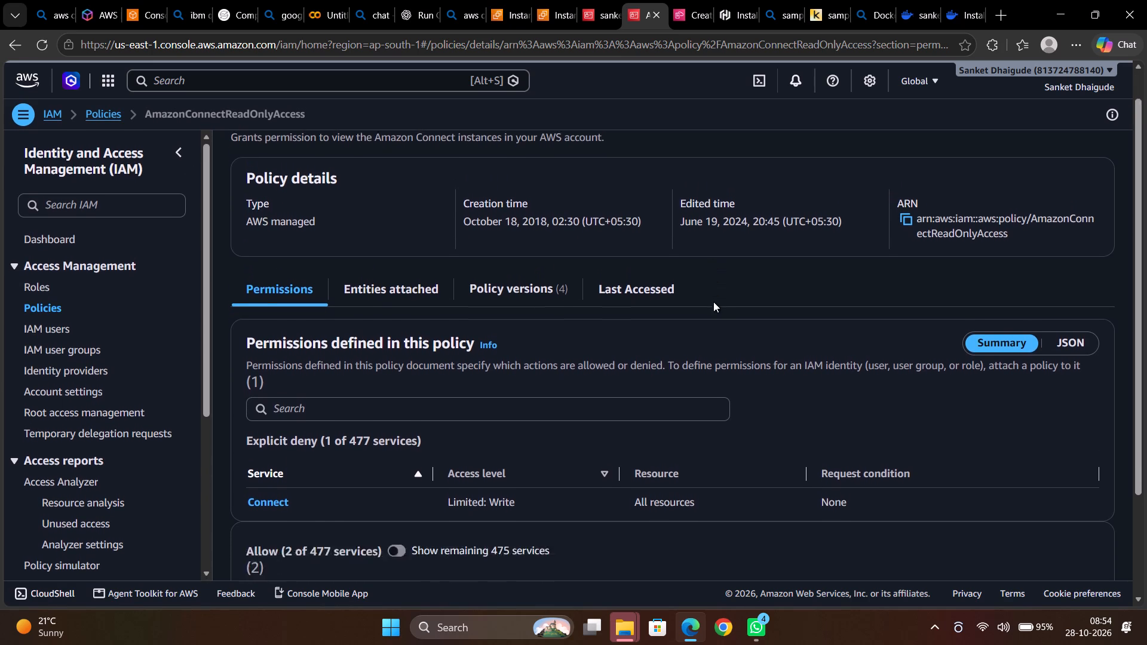
scroll(713, 302, down, 2)
scroll(557, 316, up, 1)
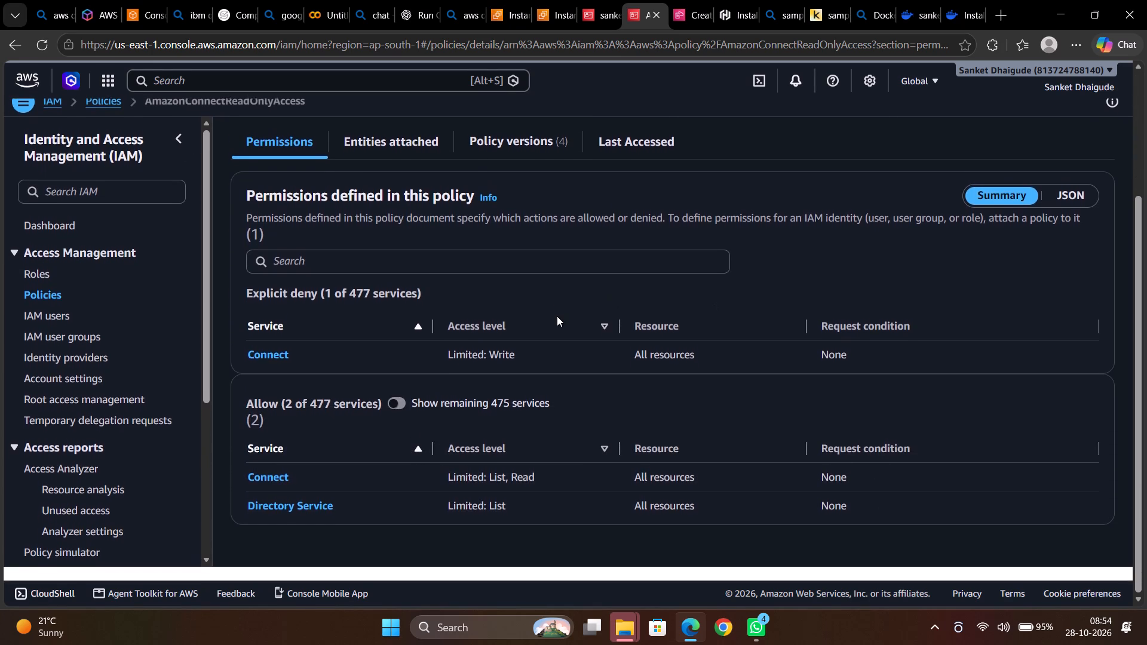
scroll(557, 316, up, 1)
click(408, 258)
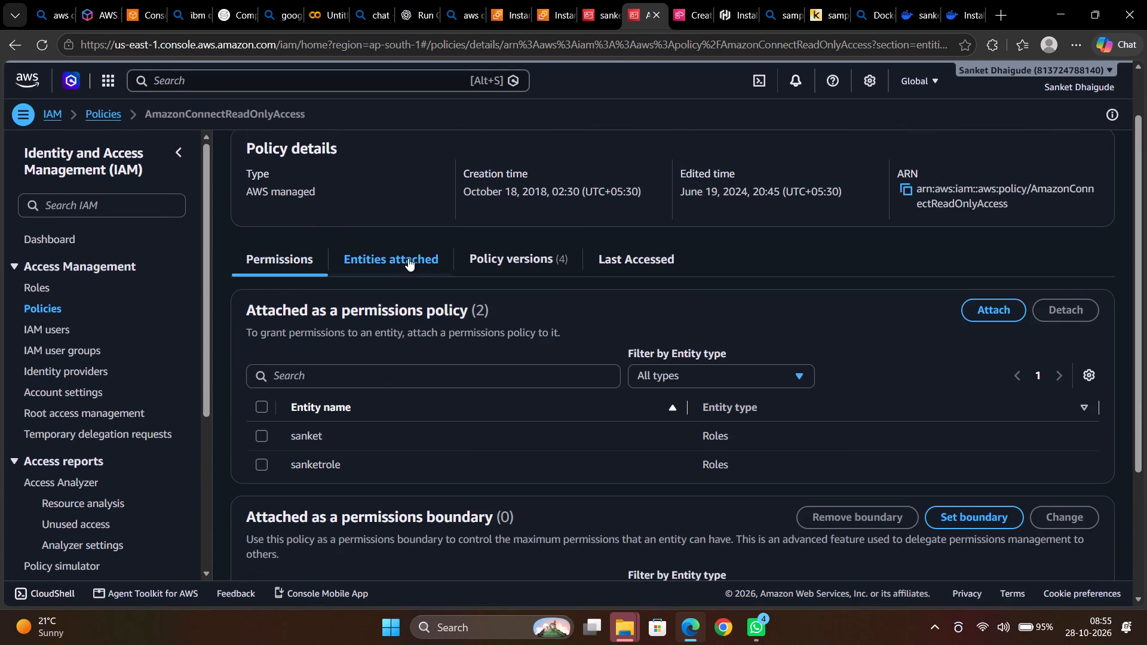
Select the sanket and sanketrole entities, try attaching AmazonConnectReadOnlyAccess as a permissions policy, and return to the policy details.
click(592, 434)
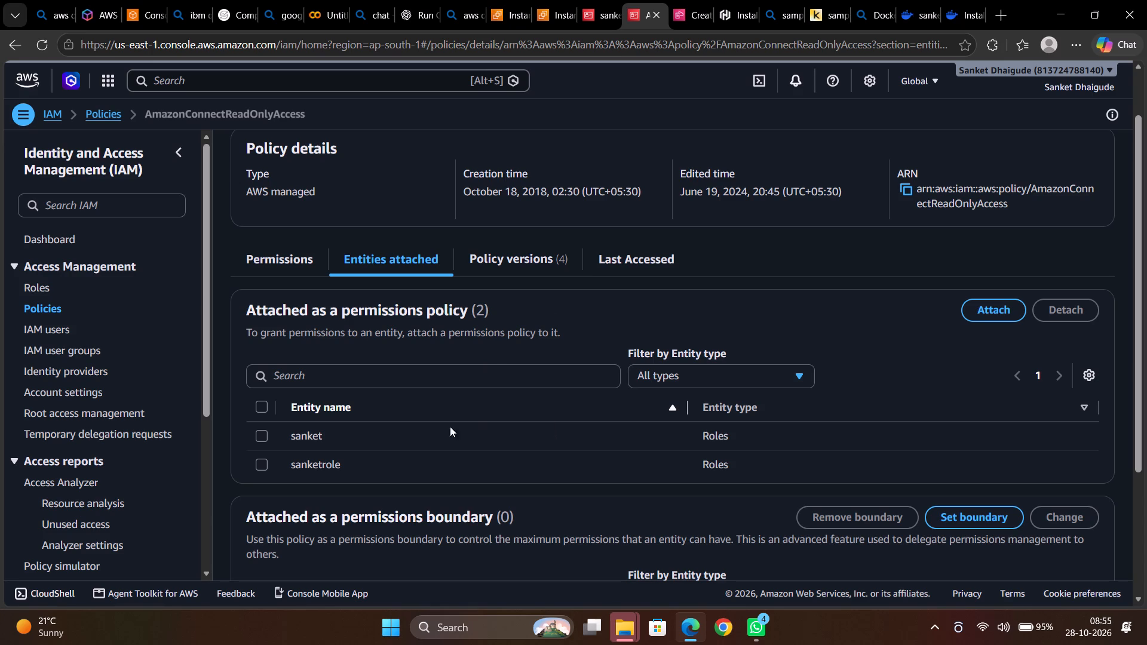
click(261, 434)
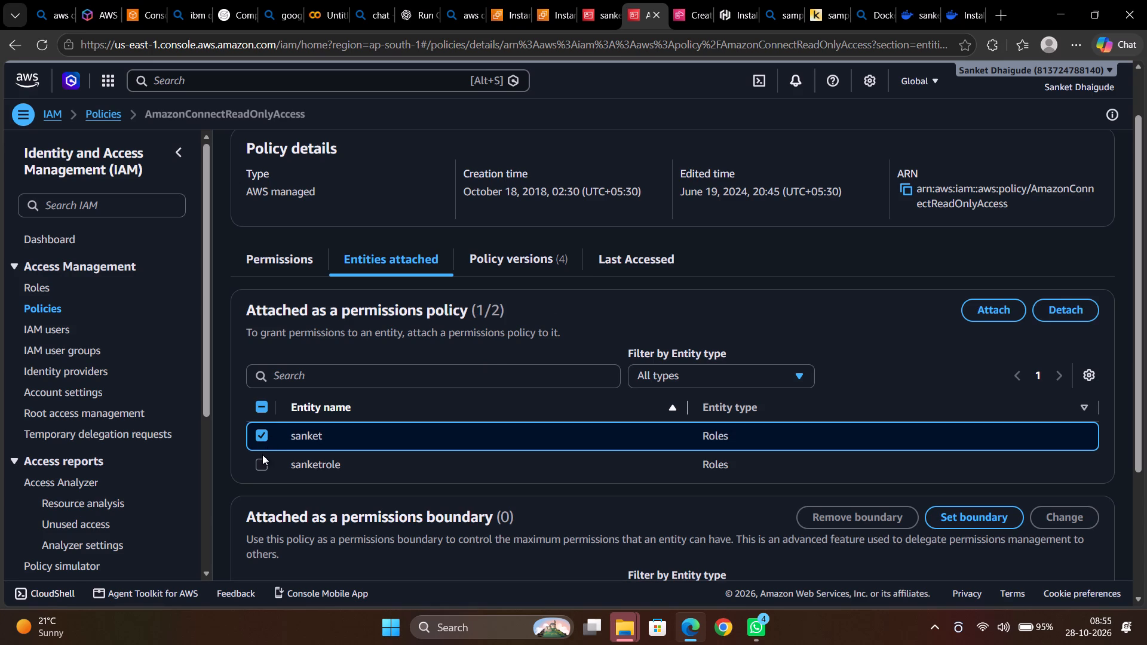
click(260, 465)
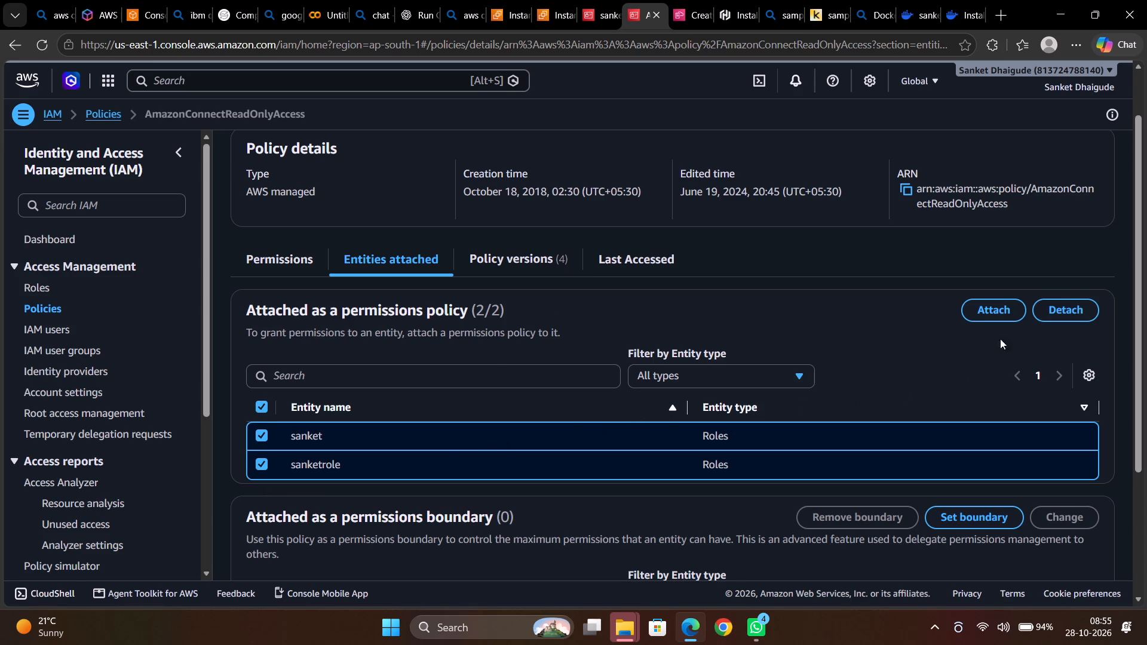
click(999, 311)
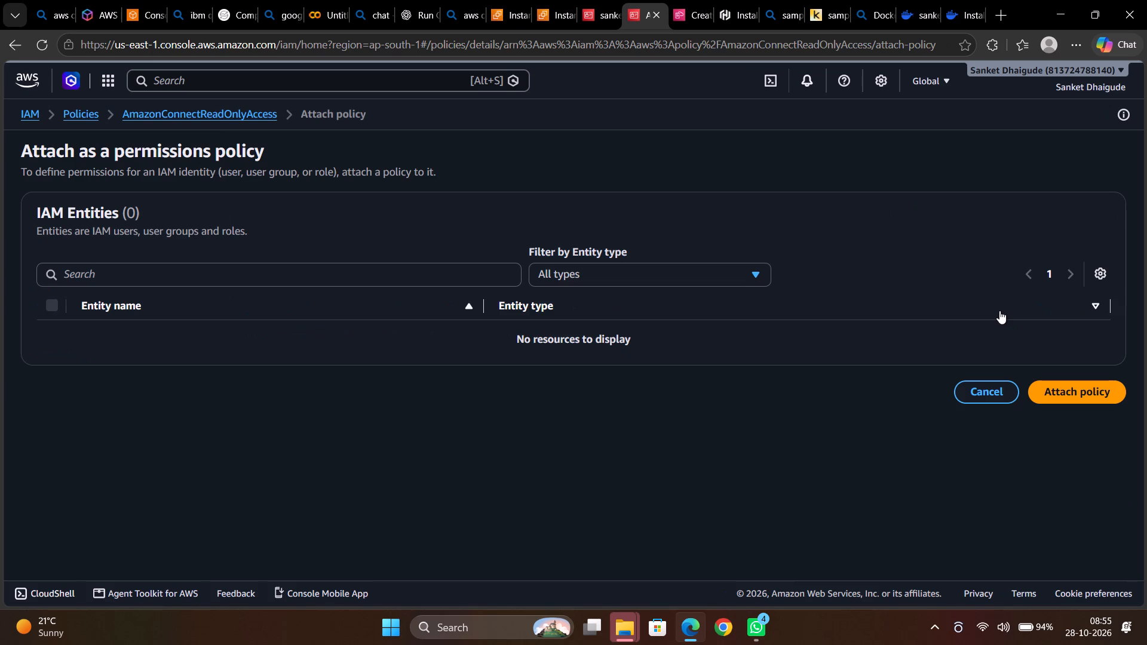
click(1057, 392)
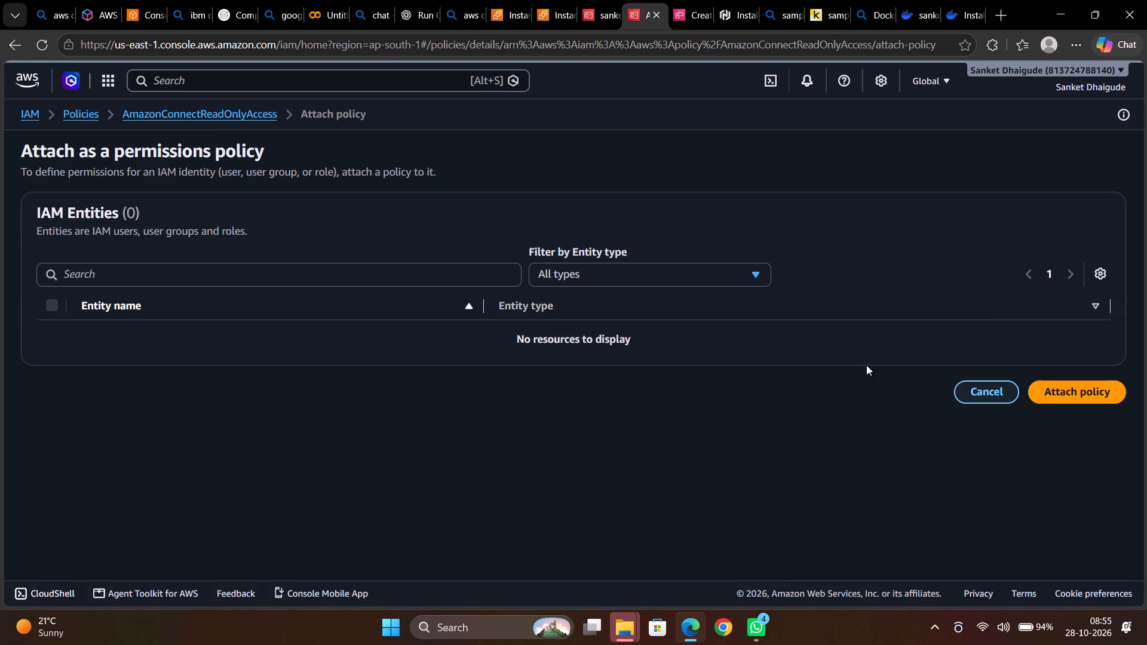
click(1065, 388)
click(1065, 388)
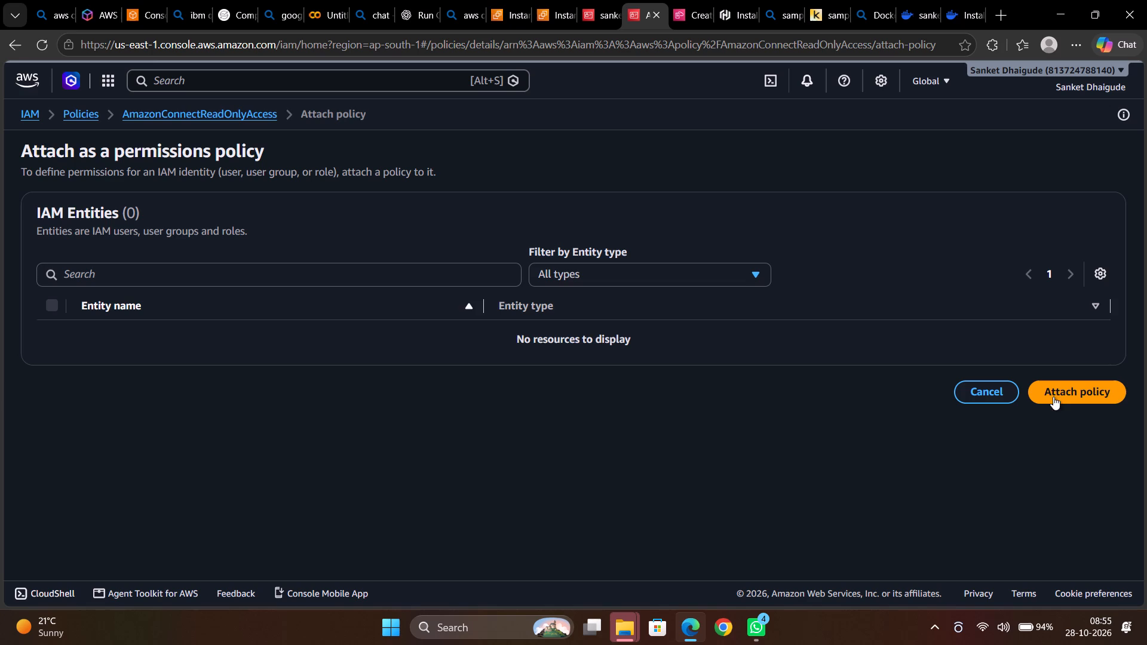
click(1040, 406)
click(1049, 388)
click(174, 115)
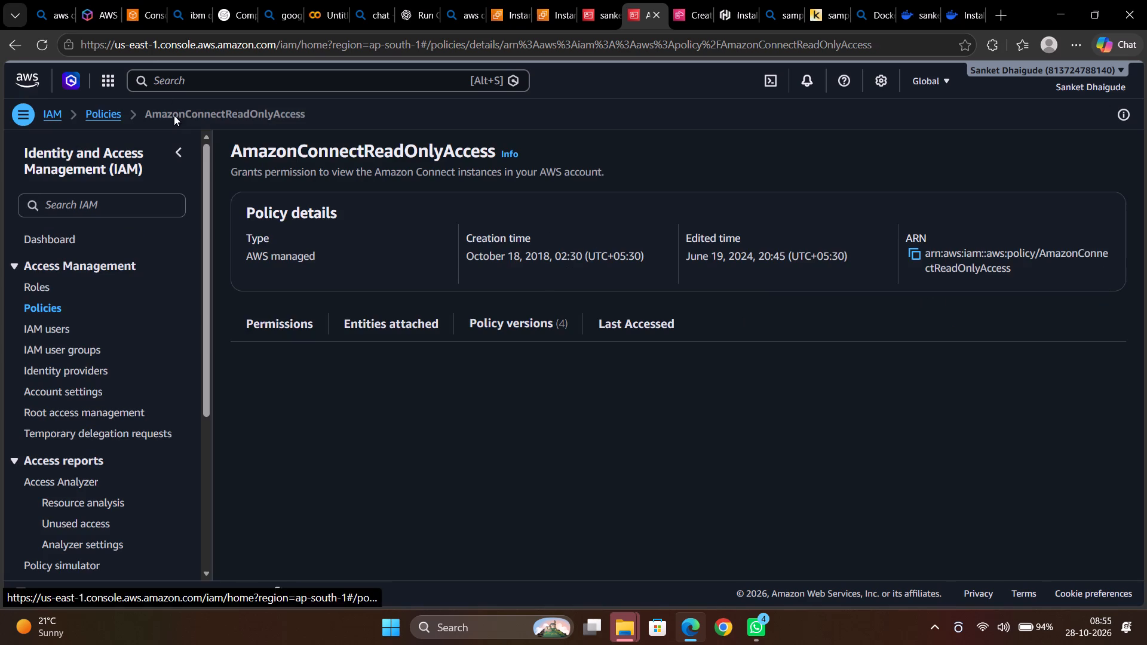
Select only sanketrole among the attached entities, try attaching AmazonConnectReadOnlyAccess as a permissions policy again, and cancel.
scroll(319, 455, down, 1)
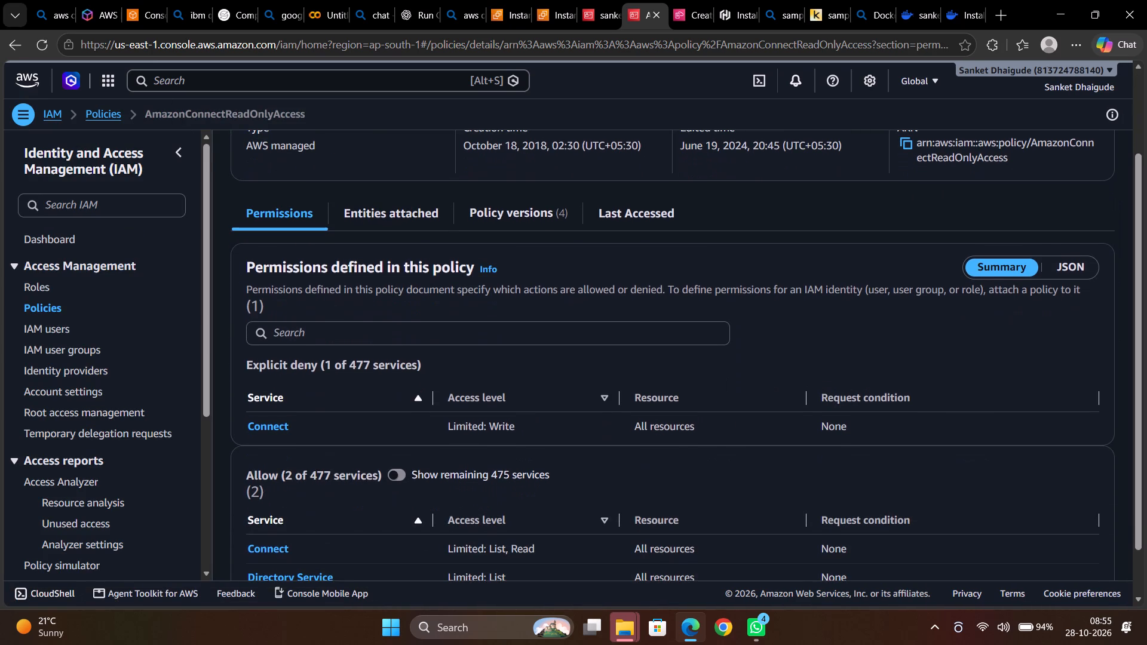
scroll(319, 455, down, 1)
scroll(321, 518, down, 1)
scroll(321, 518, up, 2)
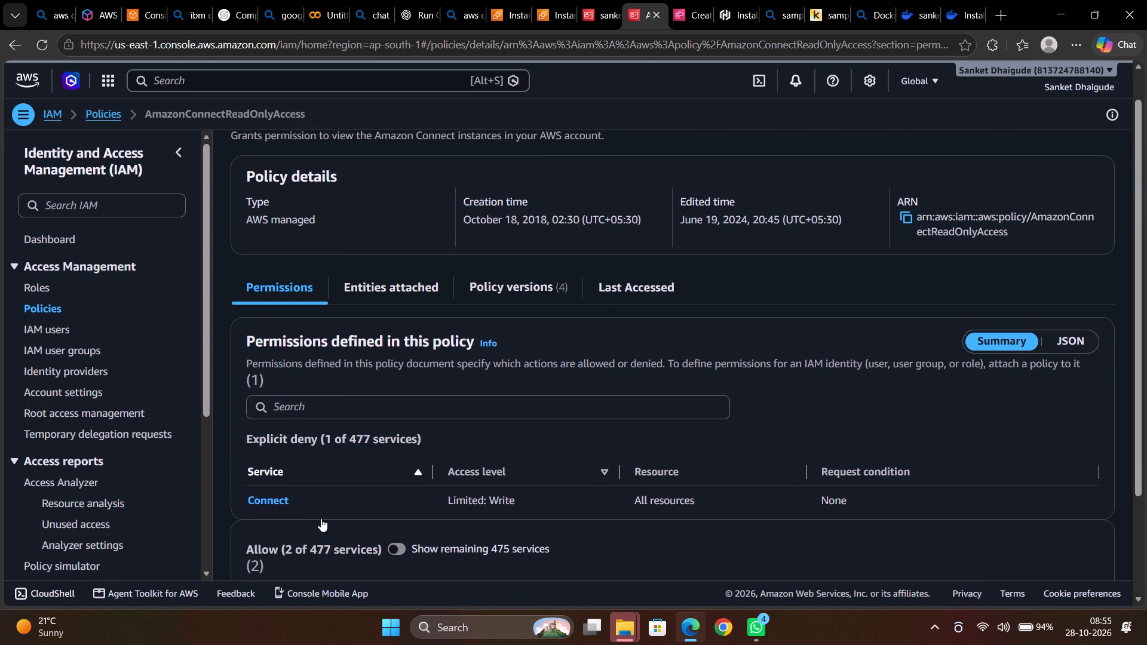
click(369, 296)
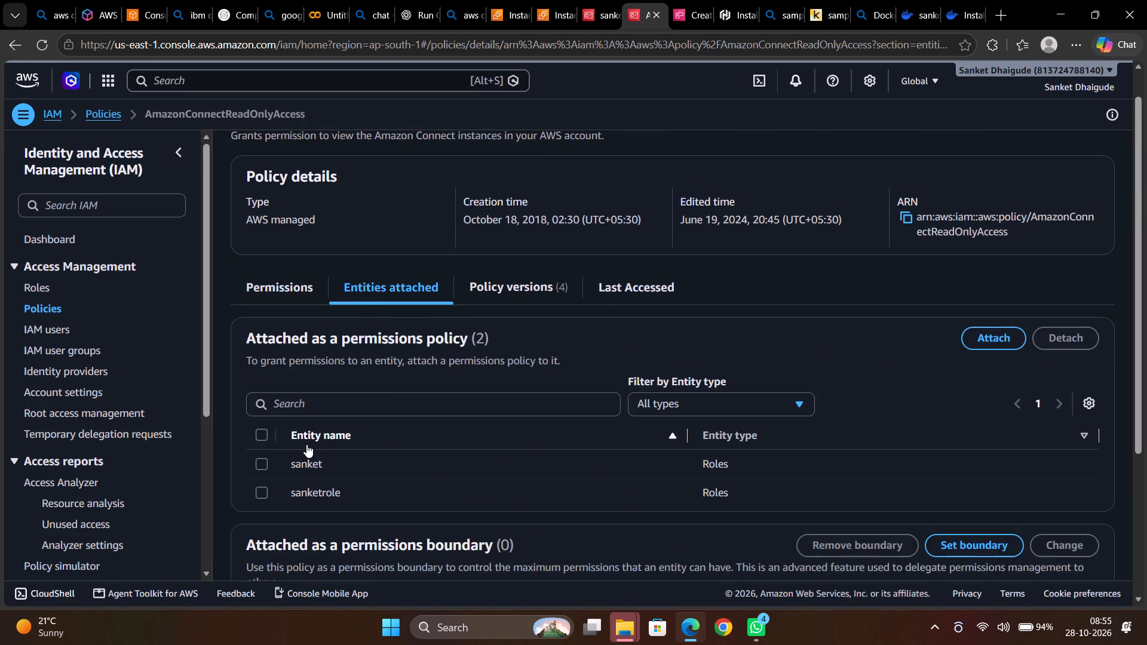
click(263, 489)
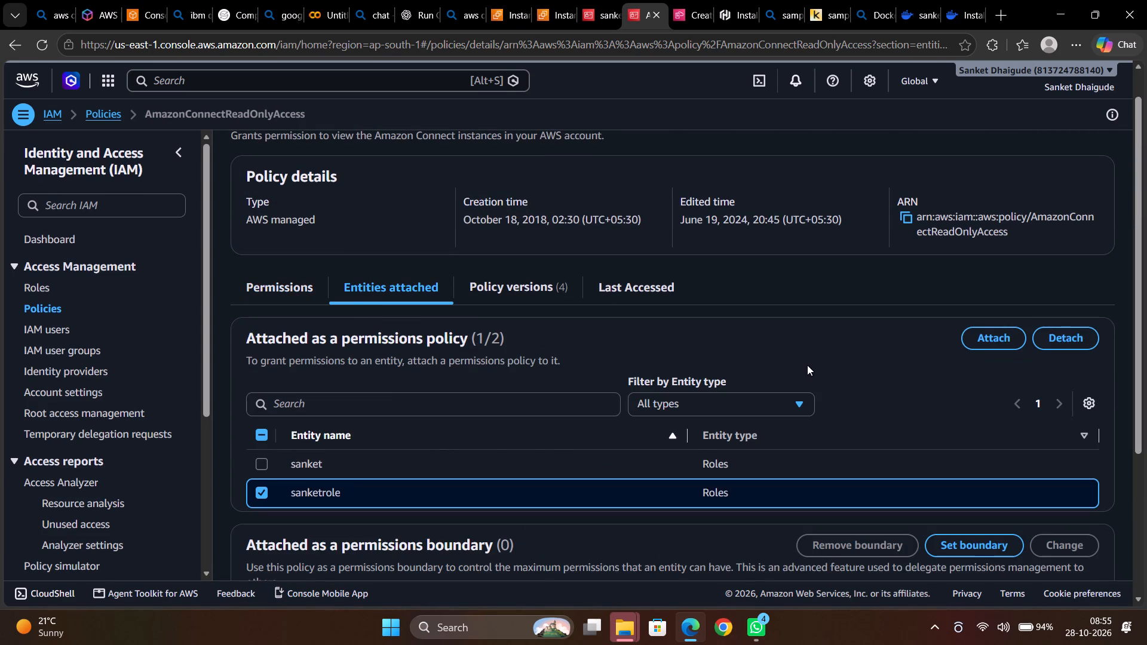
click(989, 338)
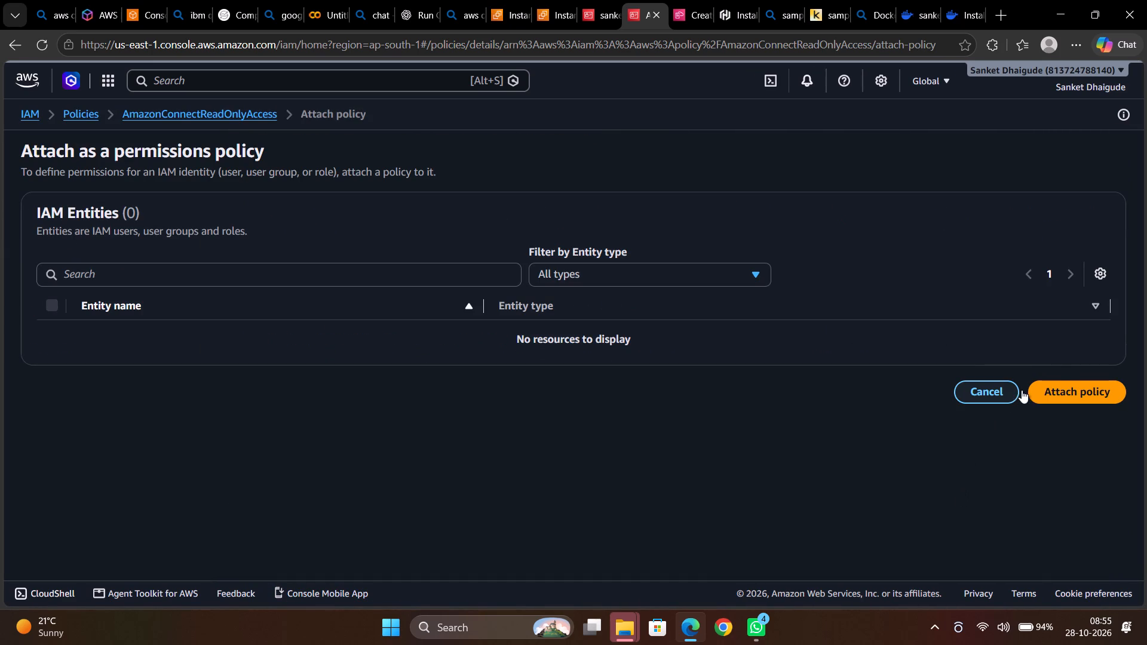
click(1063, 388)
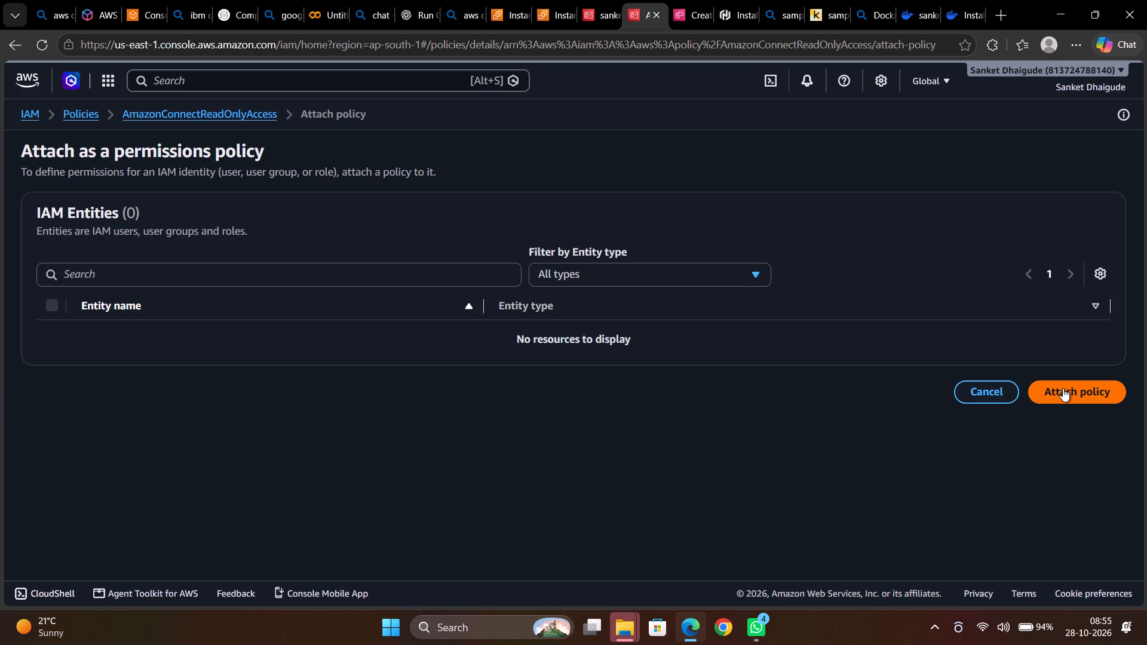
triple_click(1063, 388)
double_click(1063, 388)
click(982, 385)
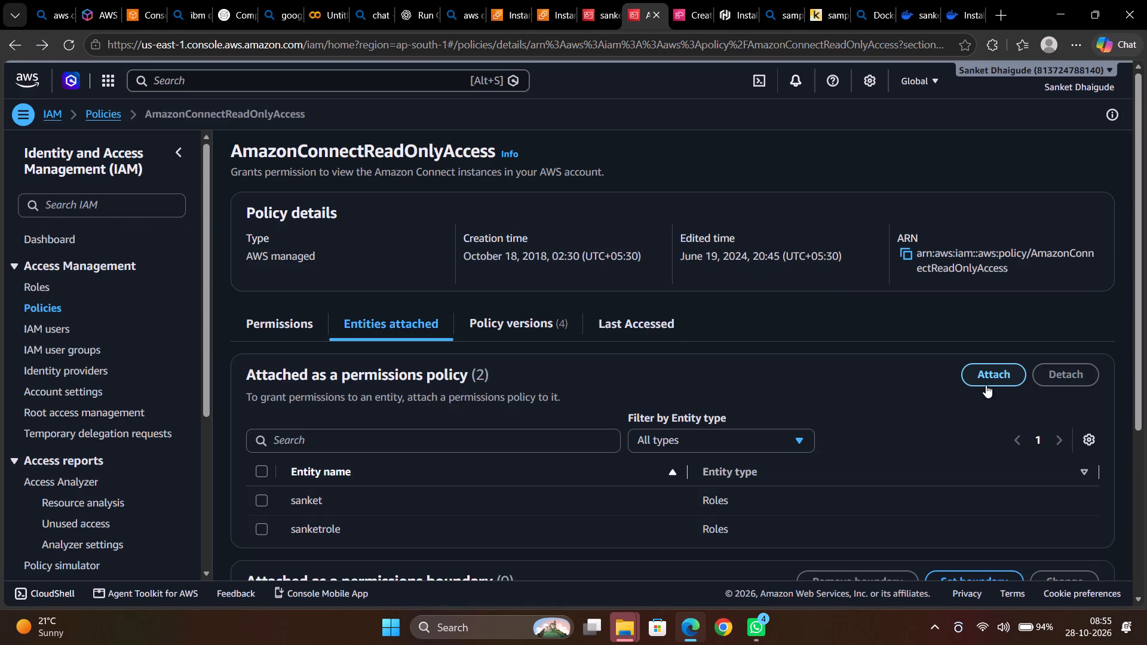
Filter the attached entities to Roles and set AmazonConnectReadOnlyAccess as the permissions boundary on sanketrole.
click(697, 444)
click(695, 484)
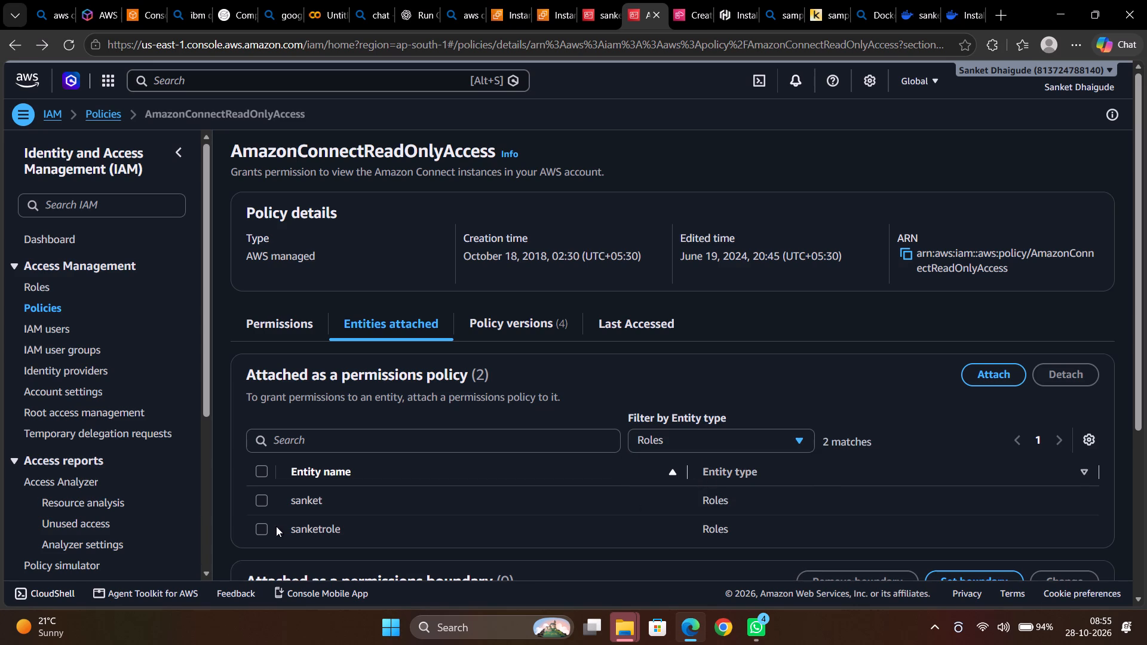
click(258, 527)
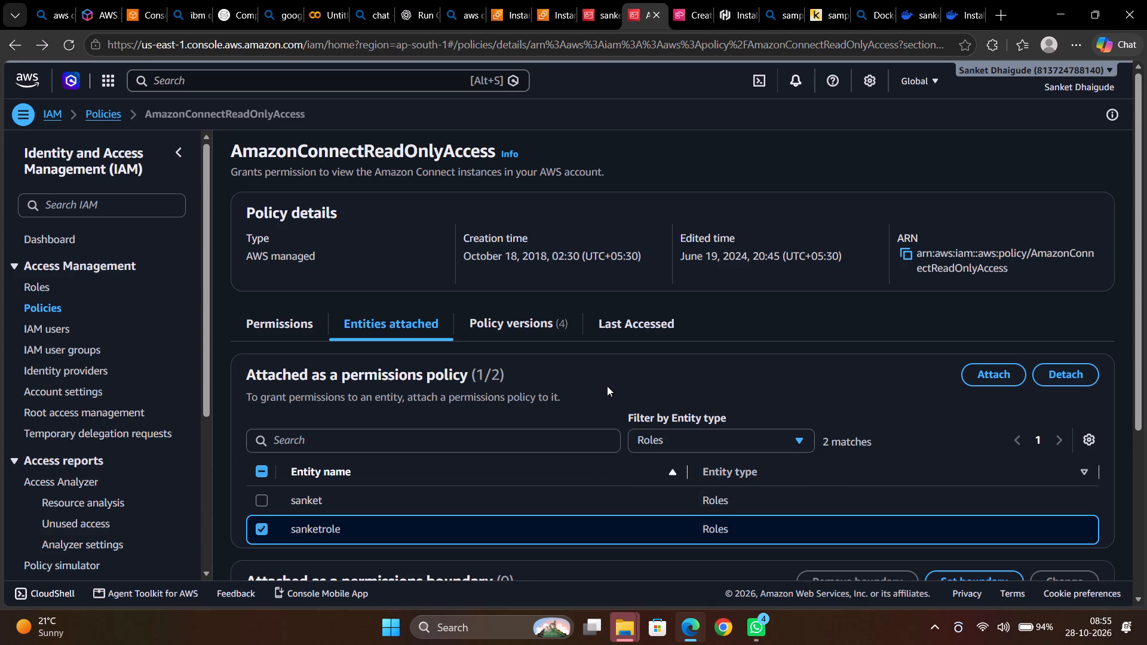
scroll(606, 385, down, 2)
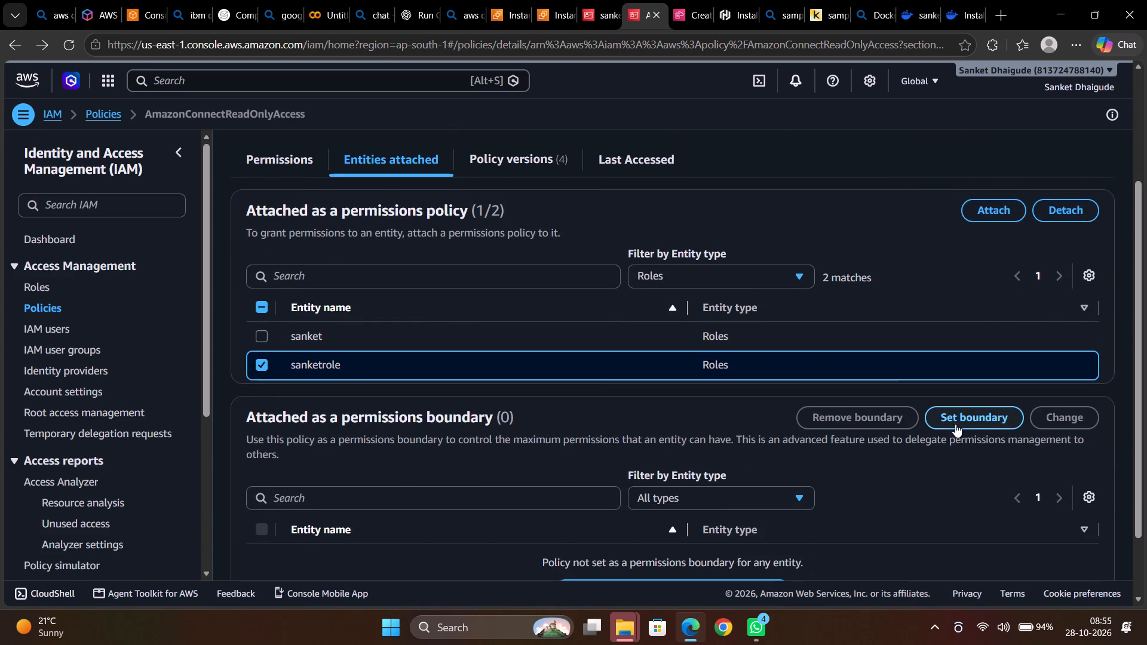
click(955, 415)
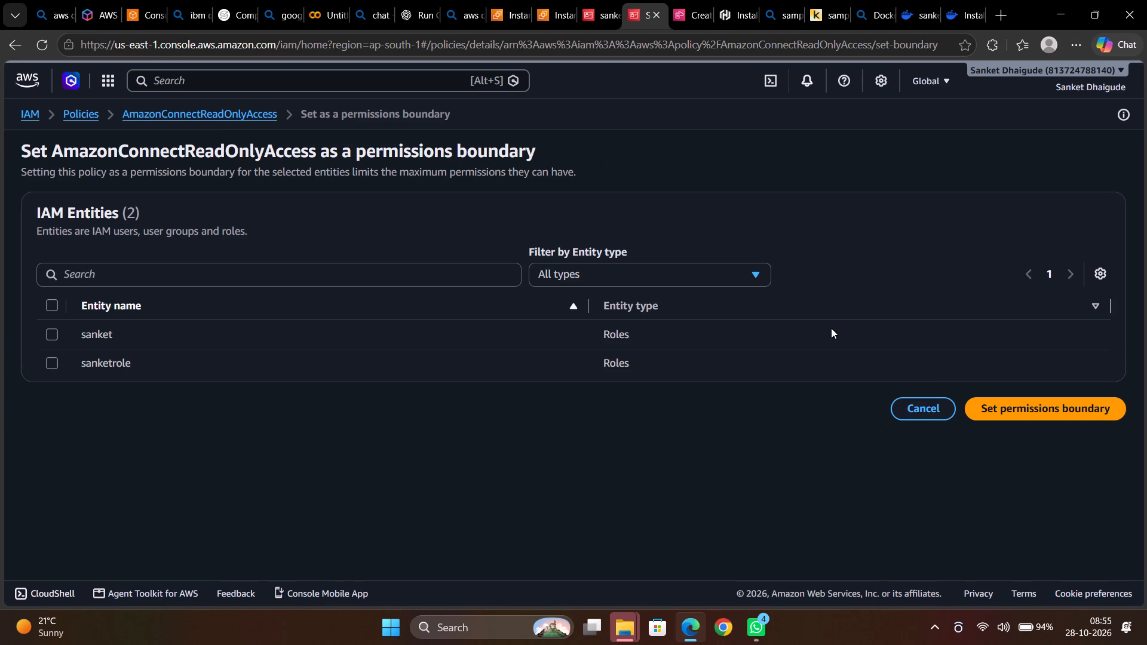
click(48, 362)
click(998, 407)
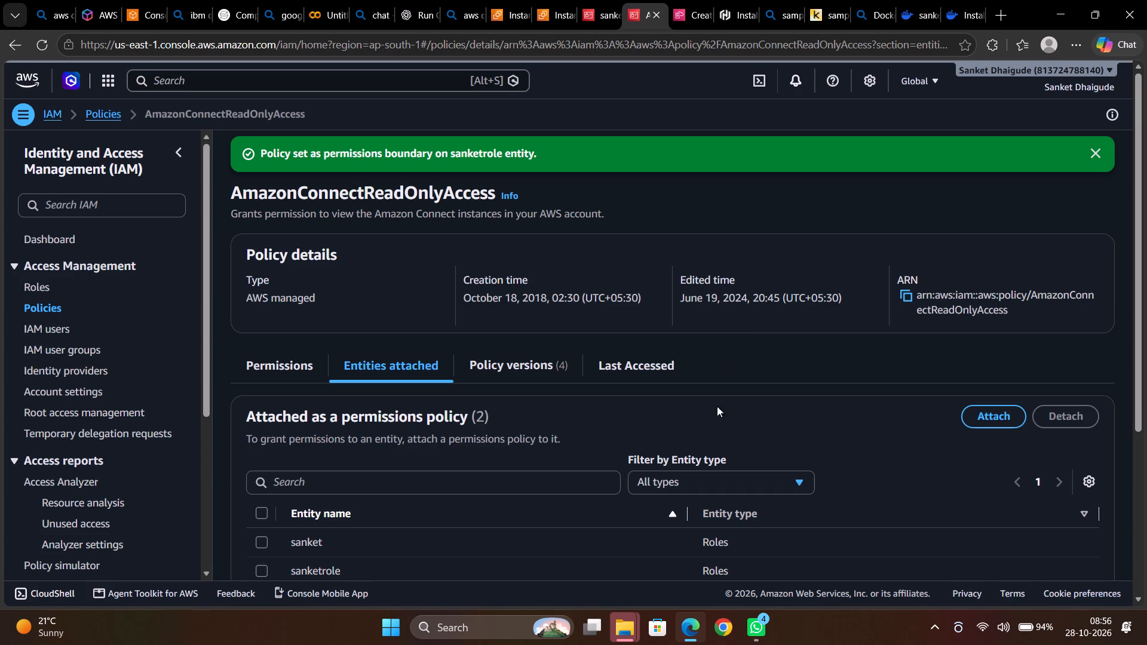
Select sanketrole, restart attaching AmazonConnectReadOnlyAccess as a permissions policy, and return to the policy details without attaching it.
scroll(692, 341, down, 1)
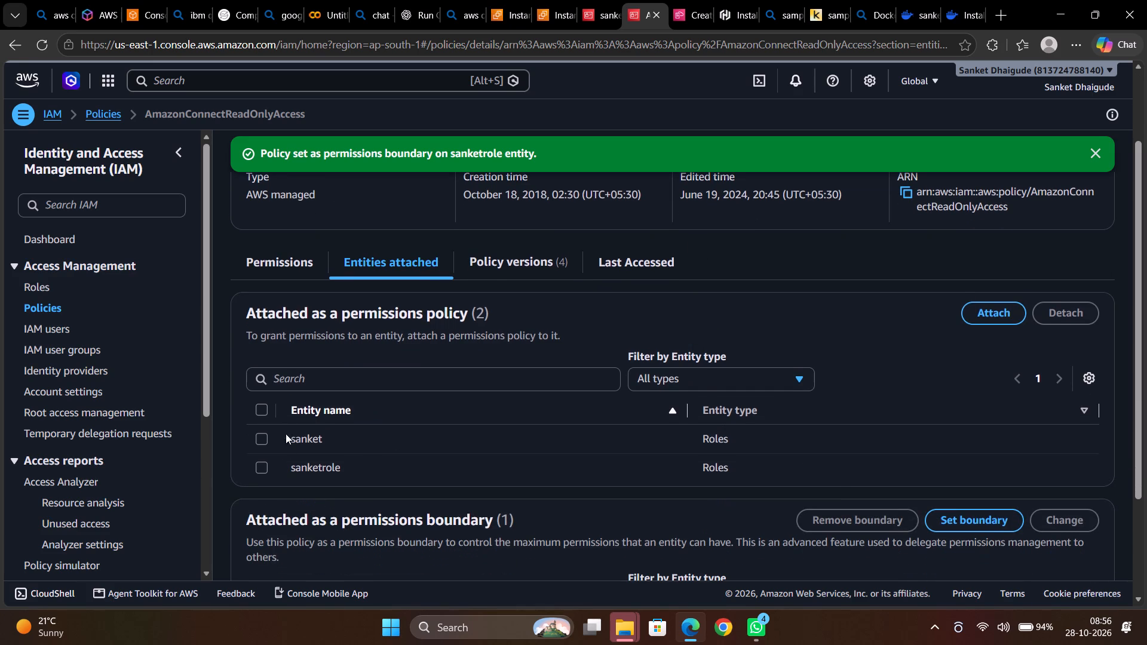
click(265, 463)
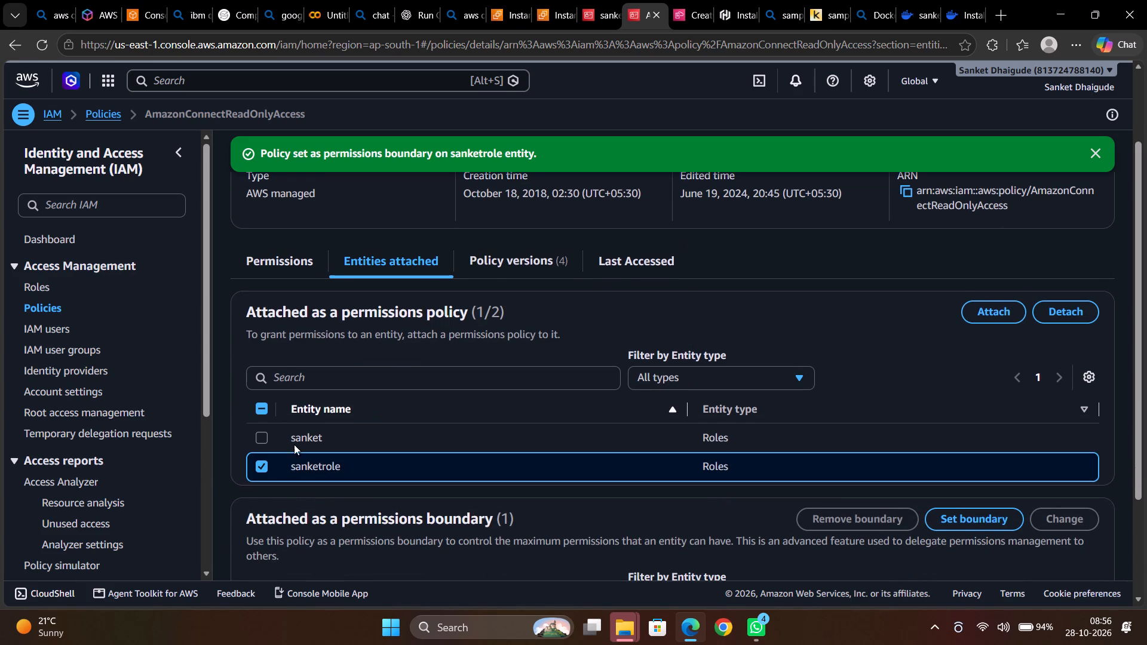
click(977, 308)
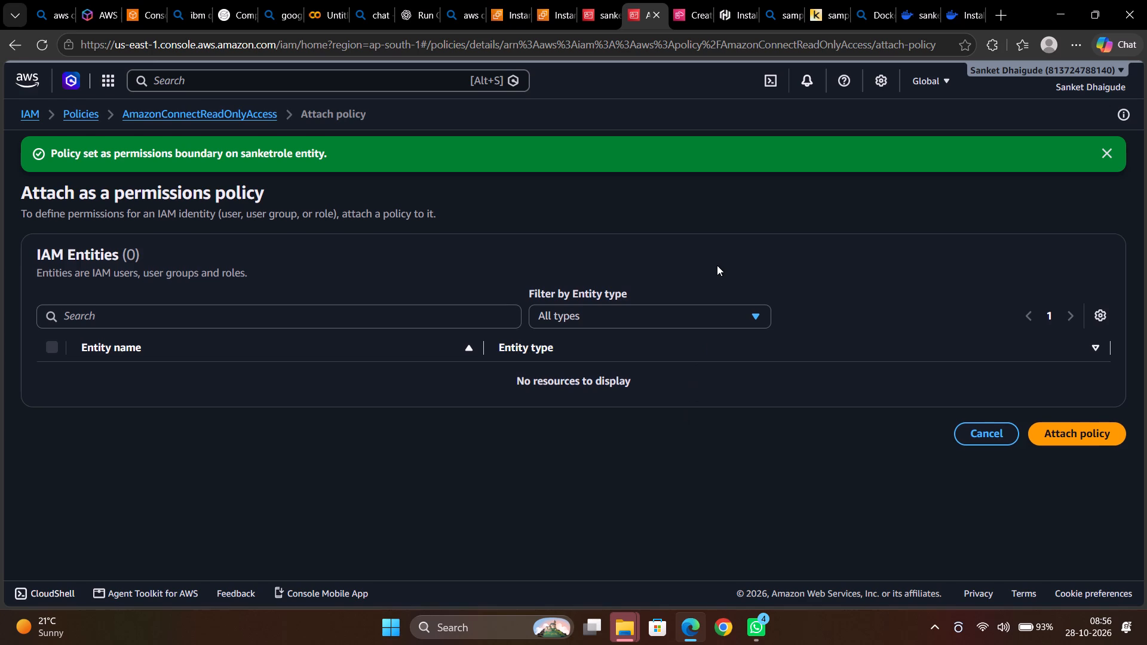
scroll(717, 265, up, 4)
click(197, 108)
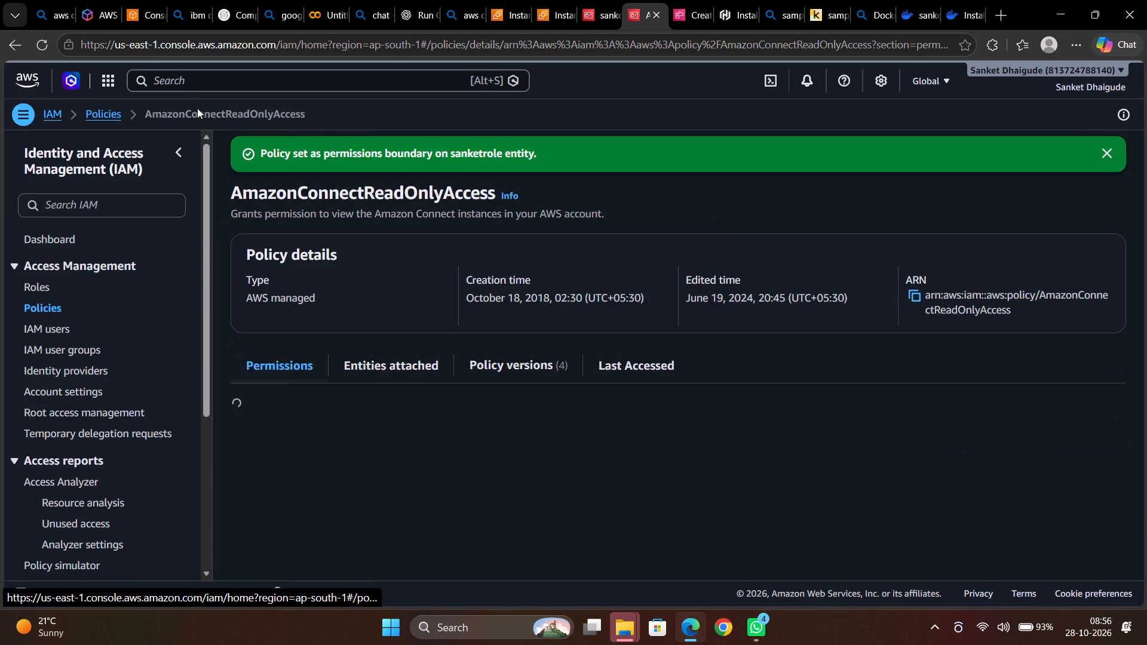
Review the permissions defined in AmazonConnectReadOnlyAccess and look through the IAM users list.
scroll(470, 487, down, 4)
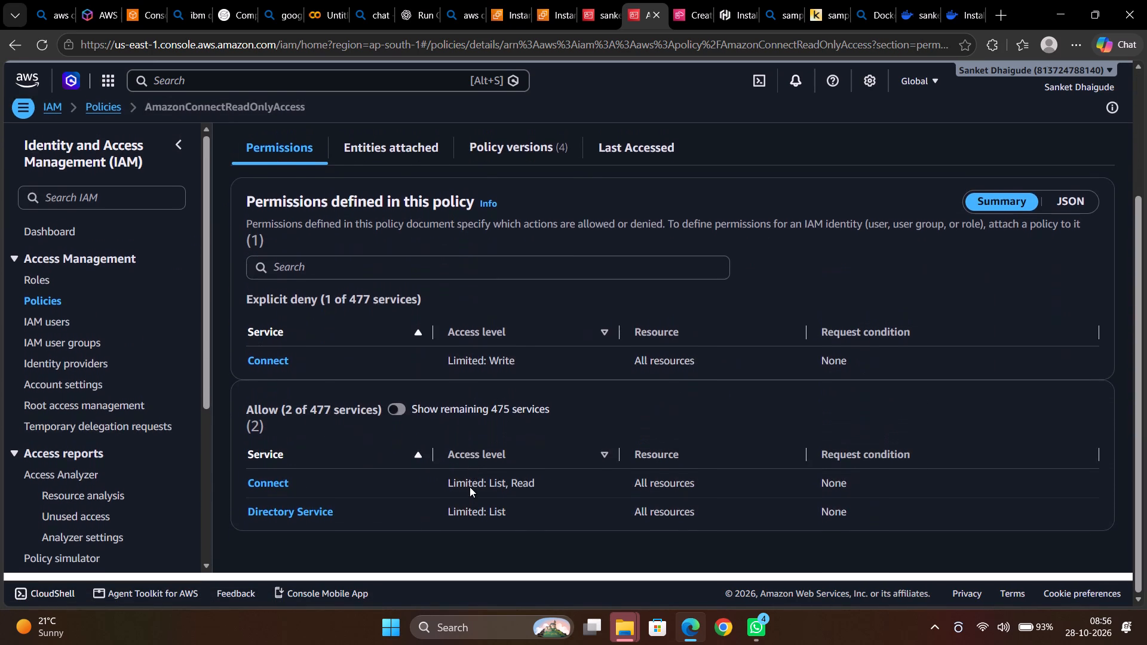
scroll(470, 487, up, 4)
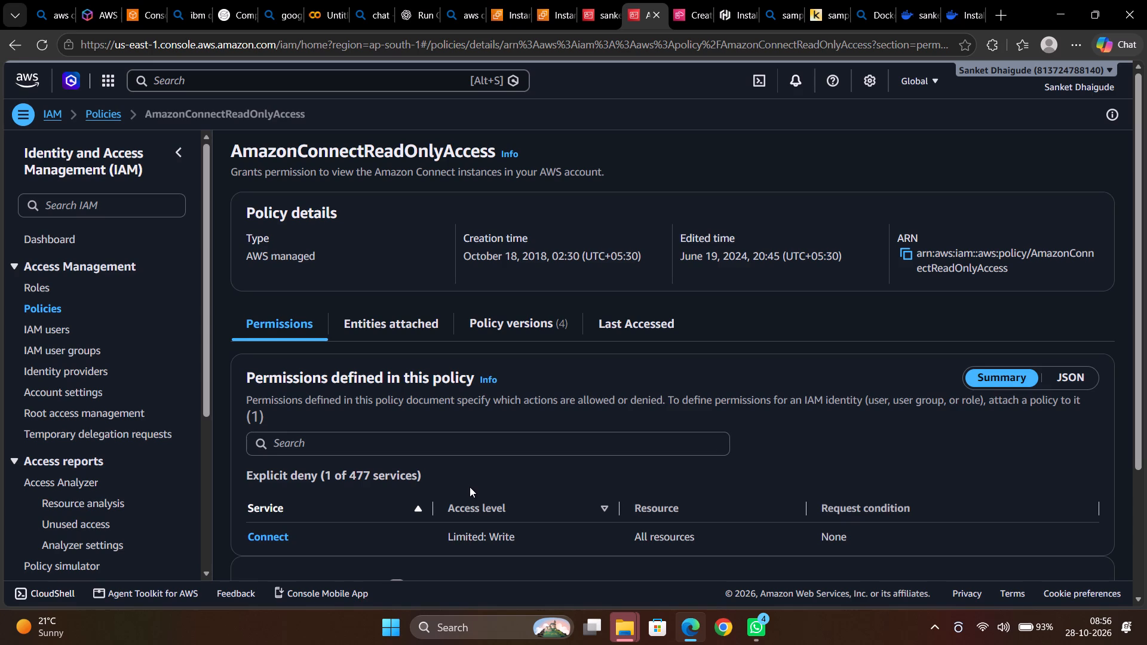
click(77, 333)
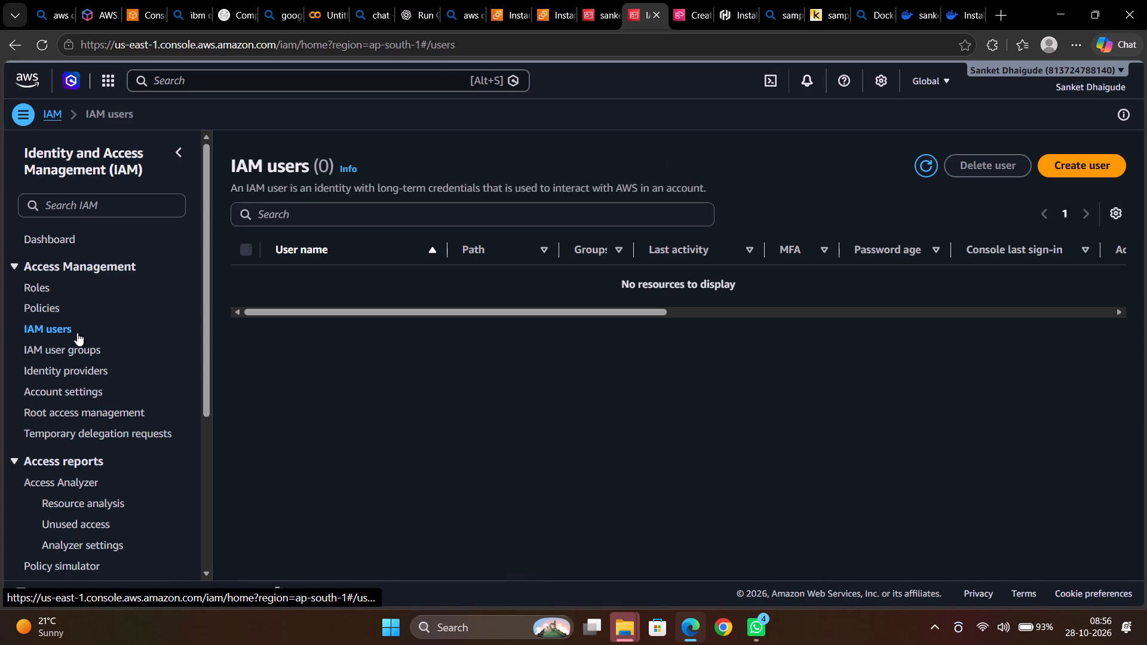
scroll(557, 290, up, 2)
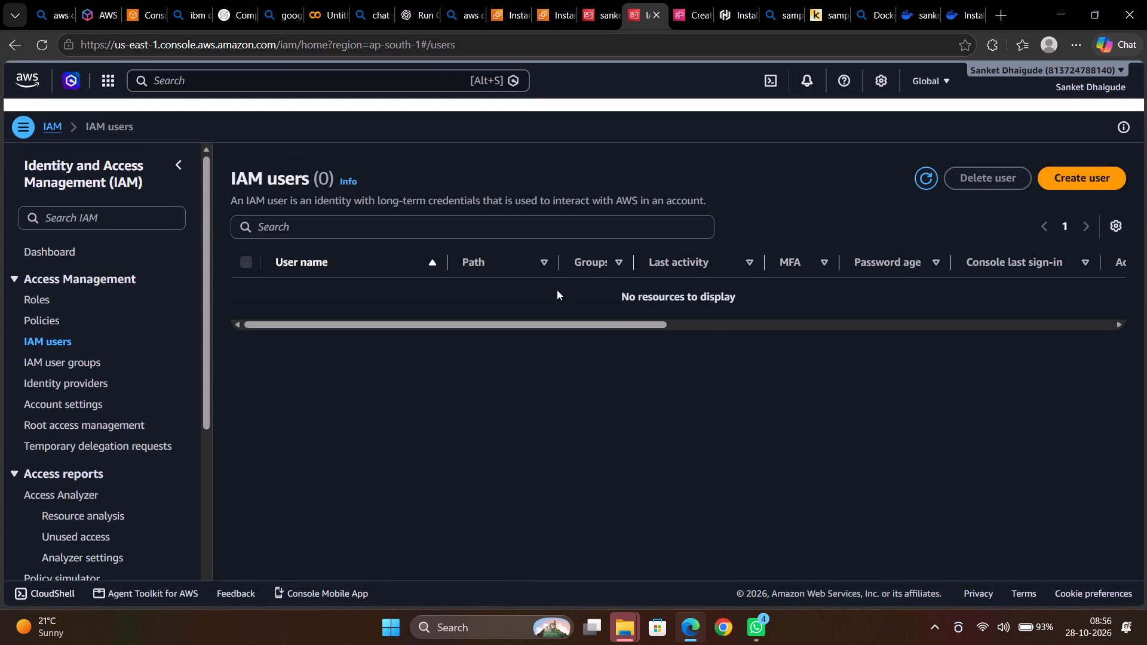
scroll(557, 290, up, 2)
Open the sanketrole role from the IAM roles list and examine its permissions policies.
click(67, 288)
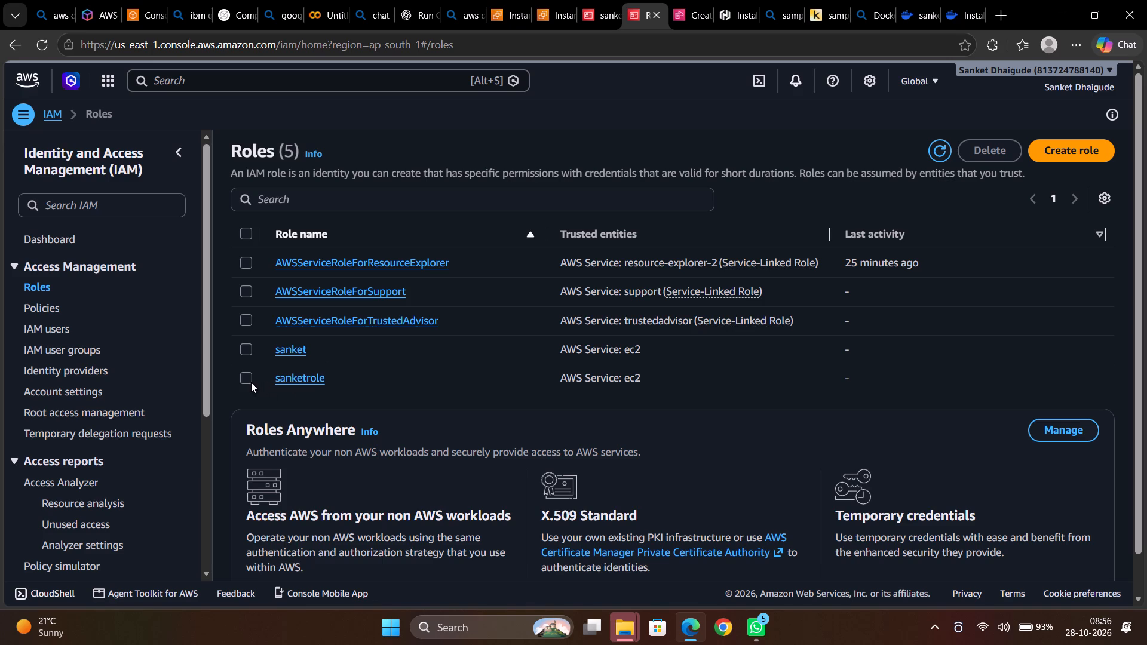
click(287, 380)
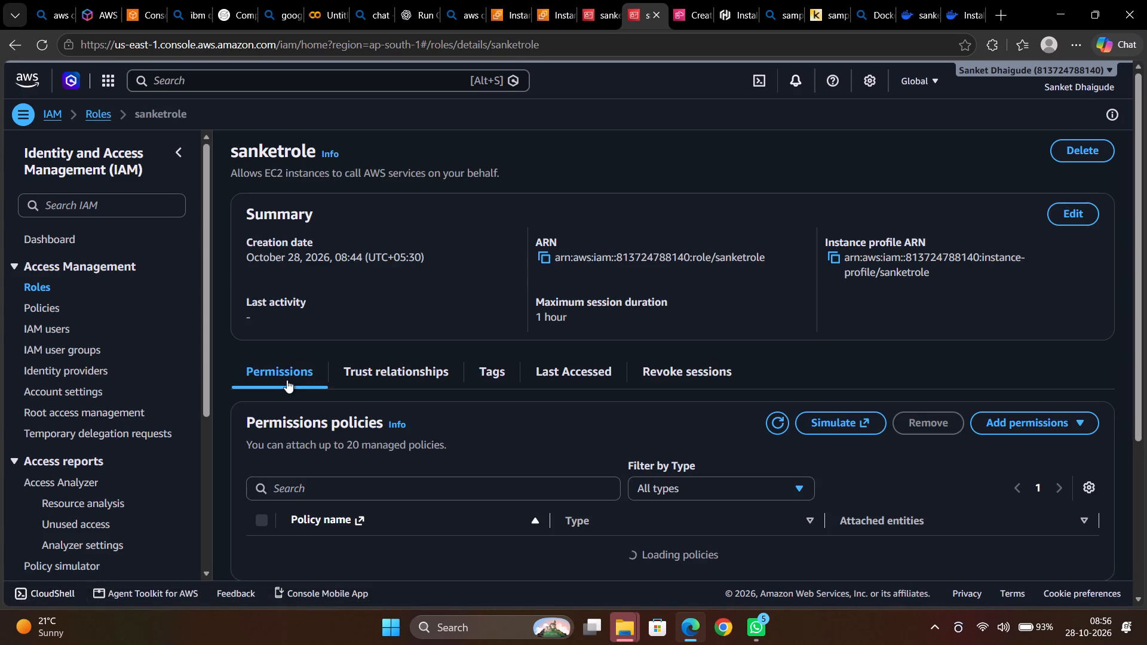
scroll(413, 404, down, 2)
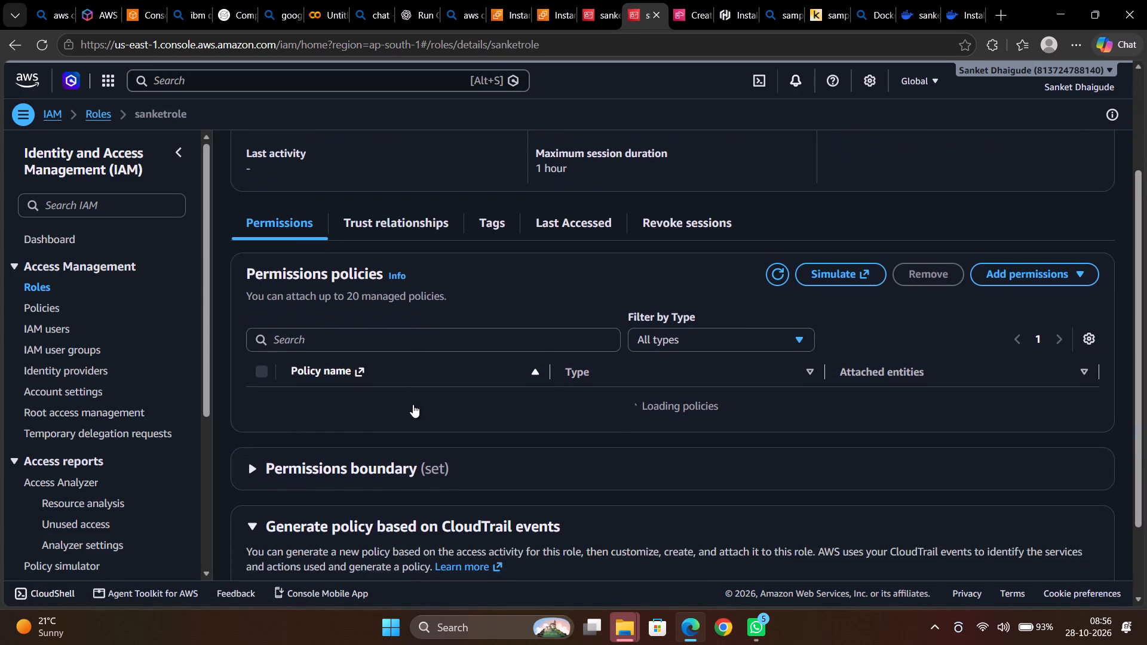
scroll(493, 276, up, 2)
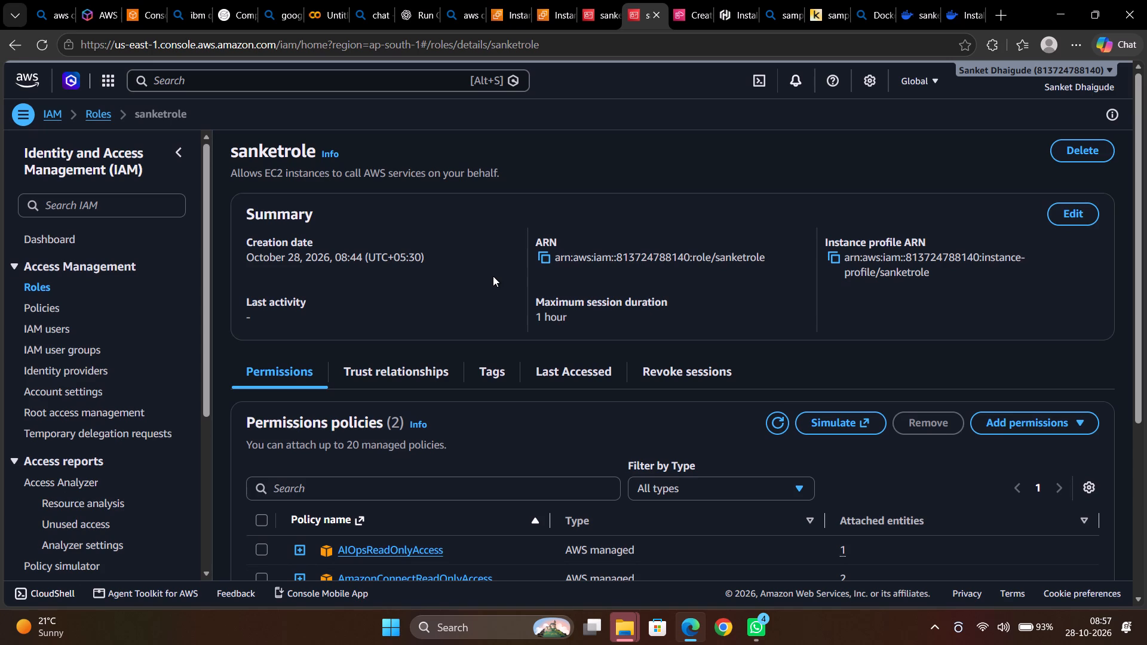
scroll(477, 386, down, 1)
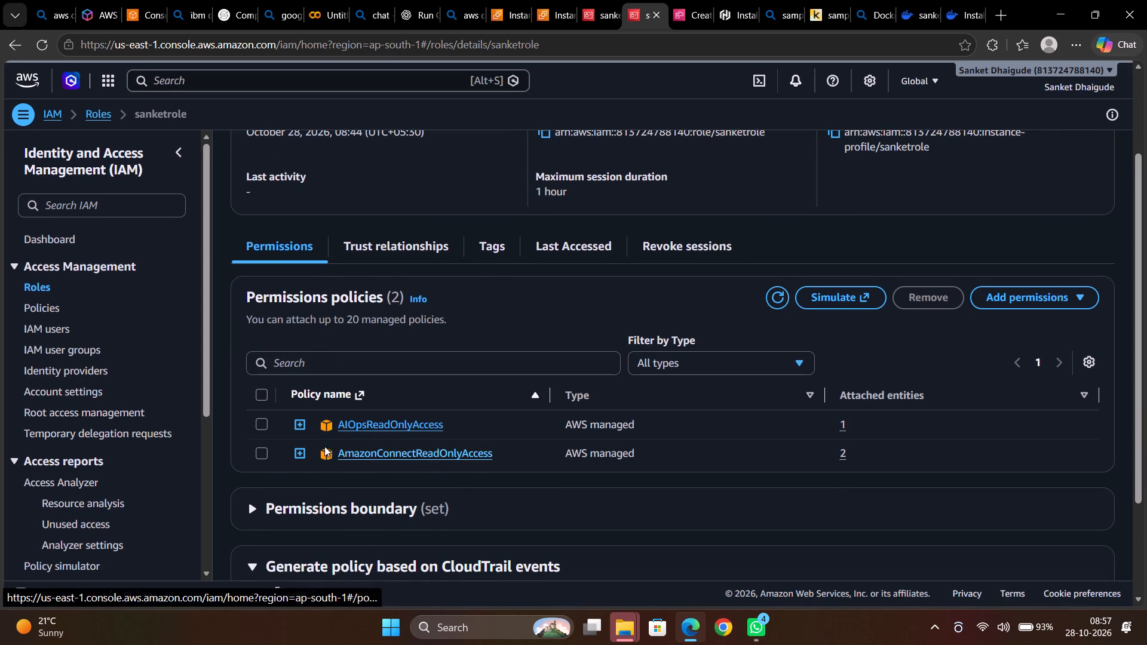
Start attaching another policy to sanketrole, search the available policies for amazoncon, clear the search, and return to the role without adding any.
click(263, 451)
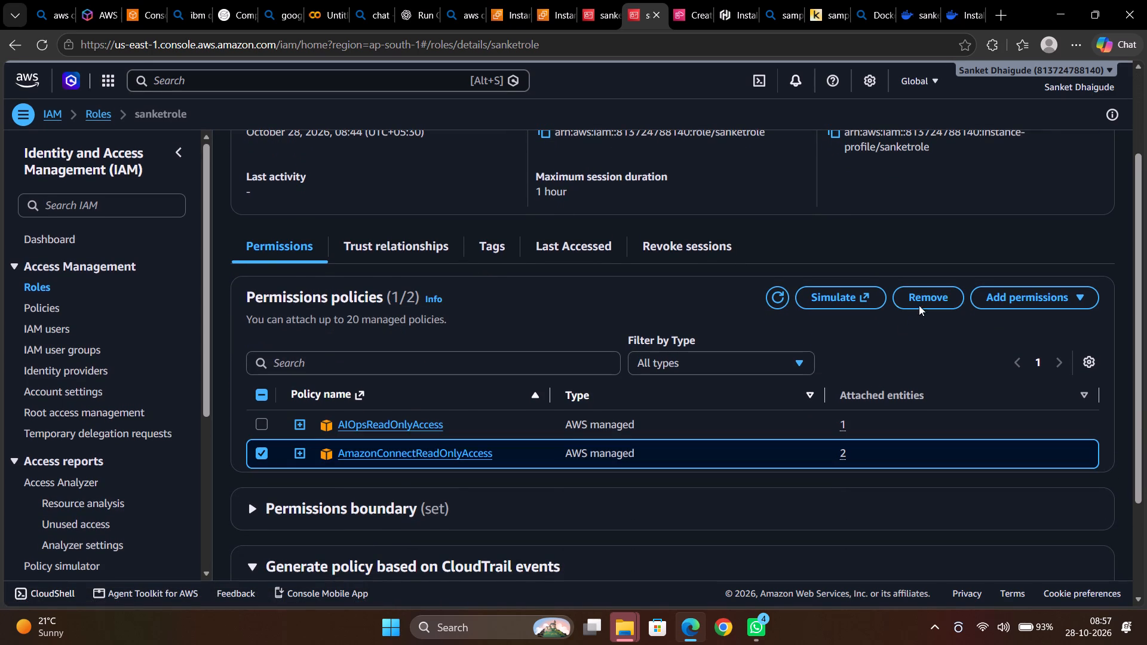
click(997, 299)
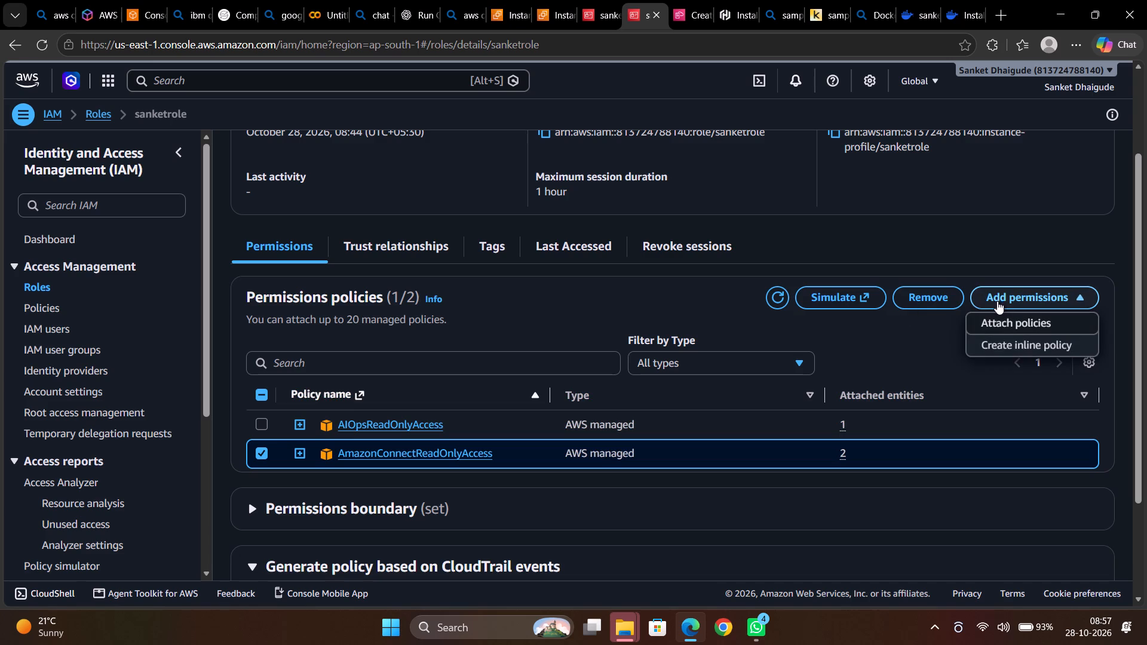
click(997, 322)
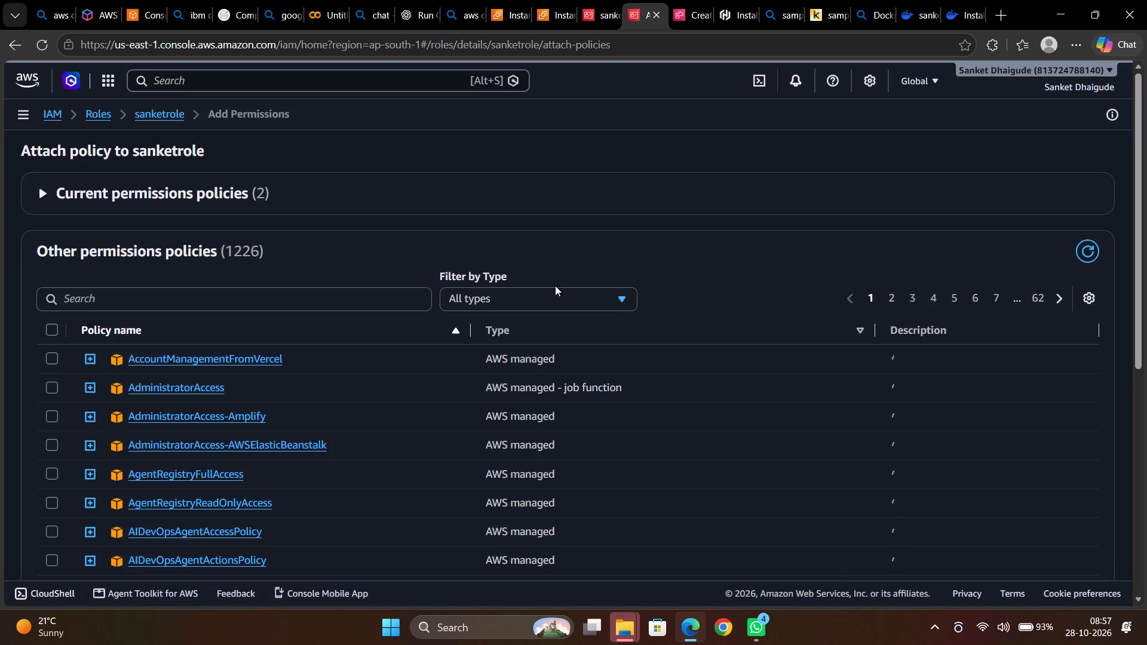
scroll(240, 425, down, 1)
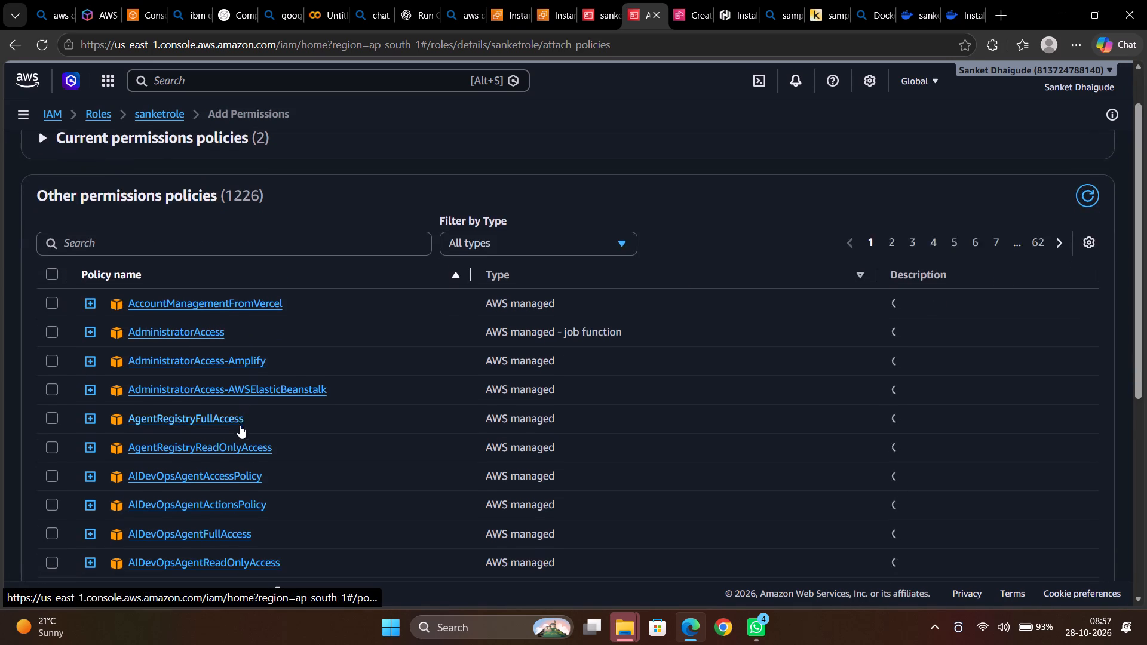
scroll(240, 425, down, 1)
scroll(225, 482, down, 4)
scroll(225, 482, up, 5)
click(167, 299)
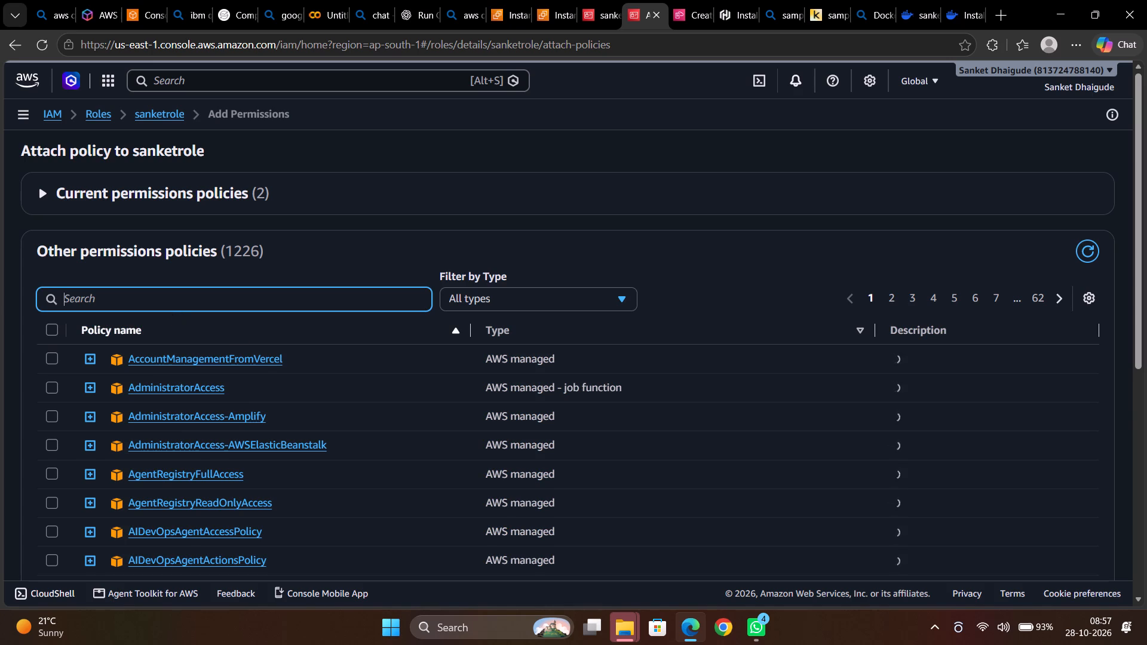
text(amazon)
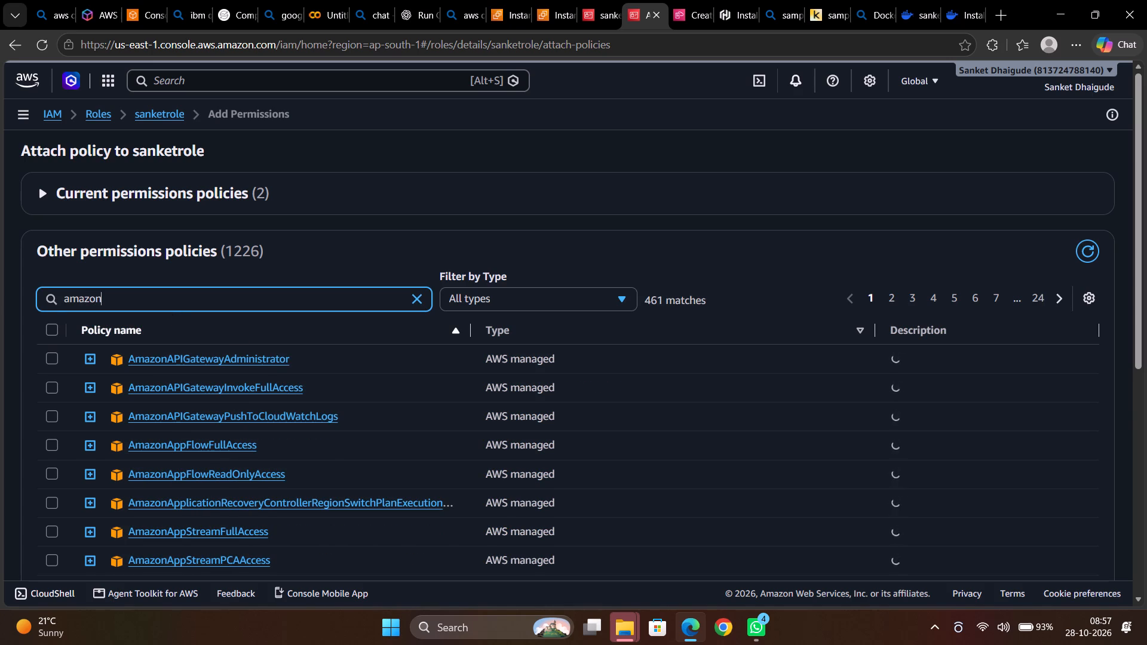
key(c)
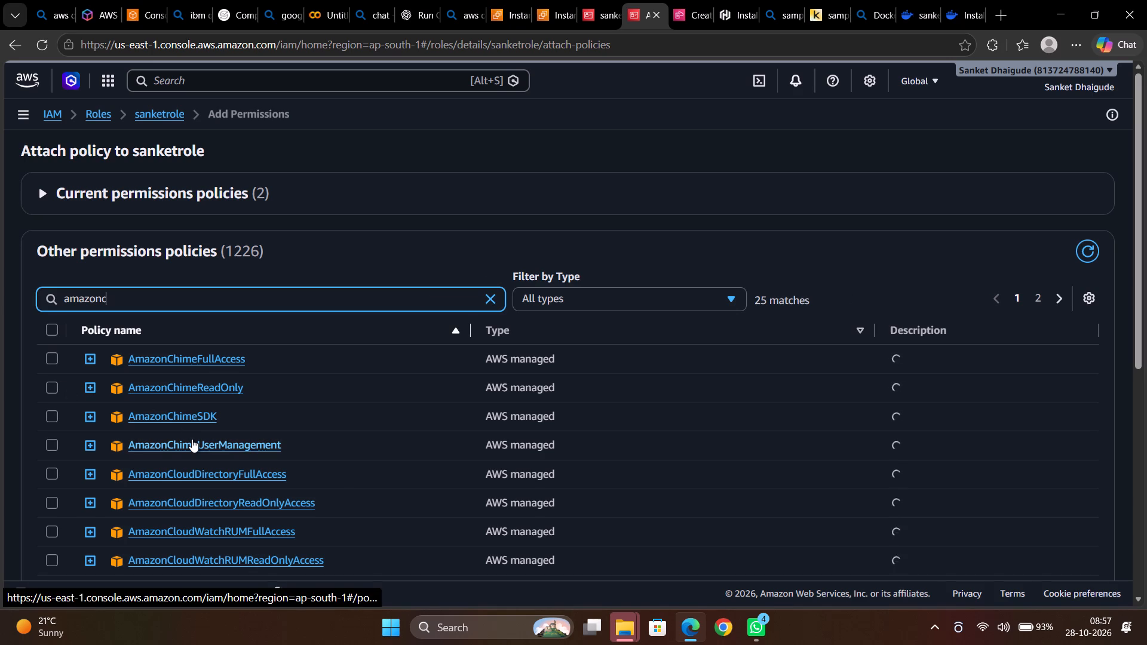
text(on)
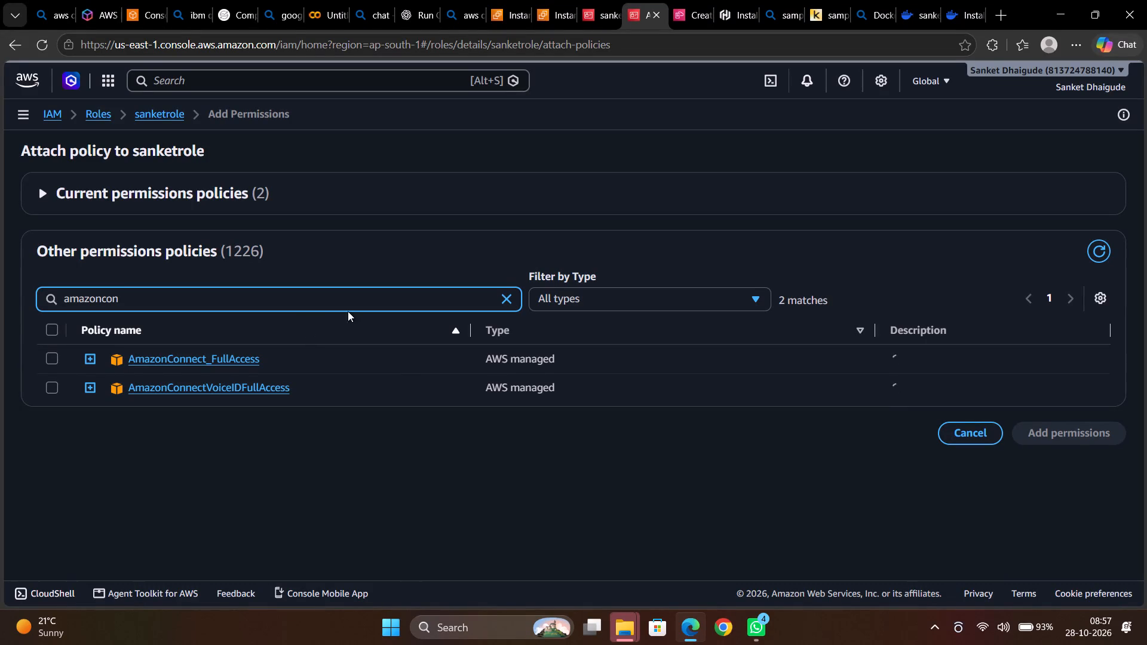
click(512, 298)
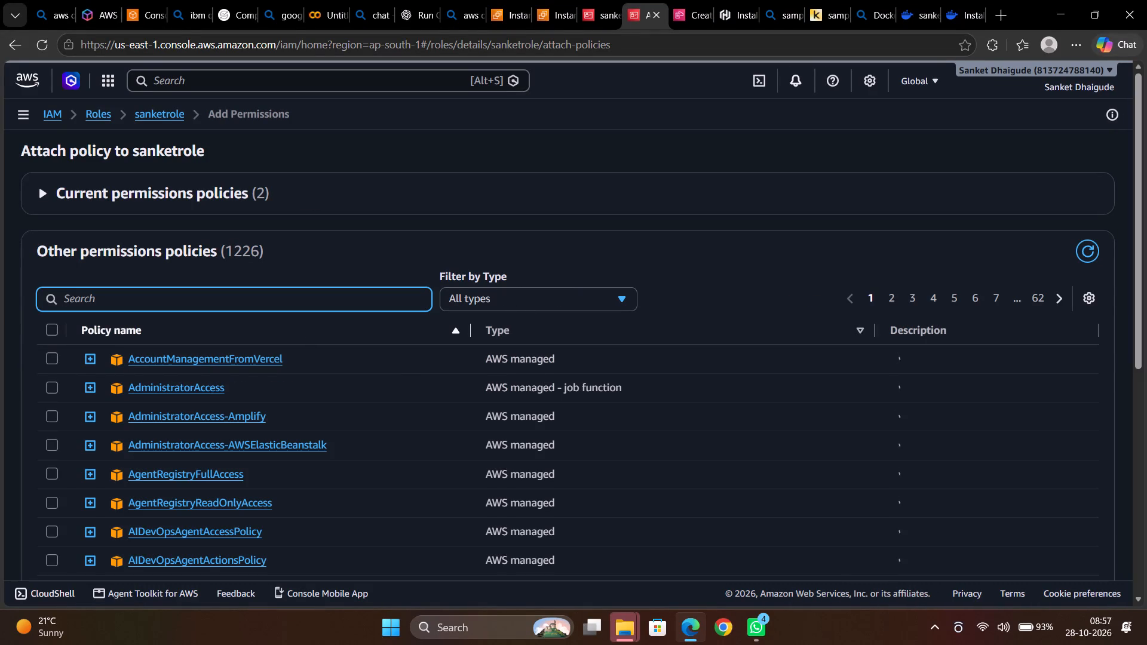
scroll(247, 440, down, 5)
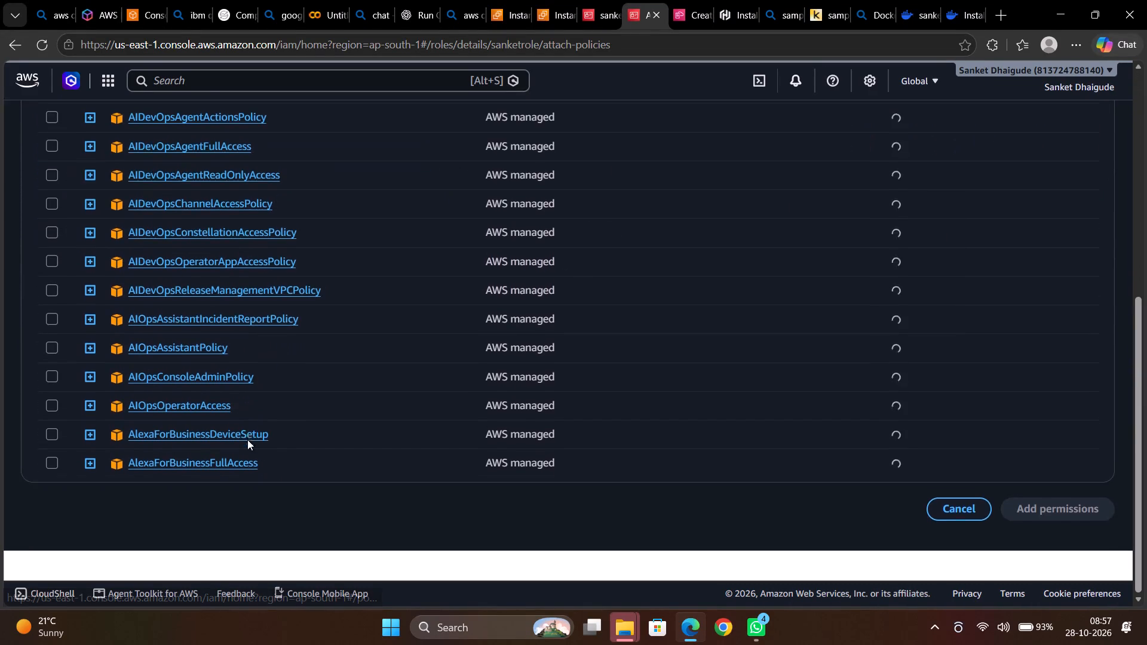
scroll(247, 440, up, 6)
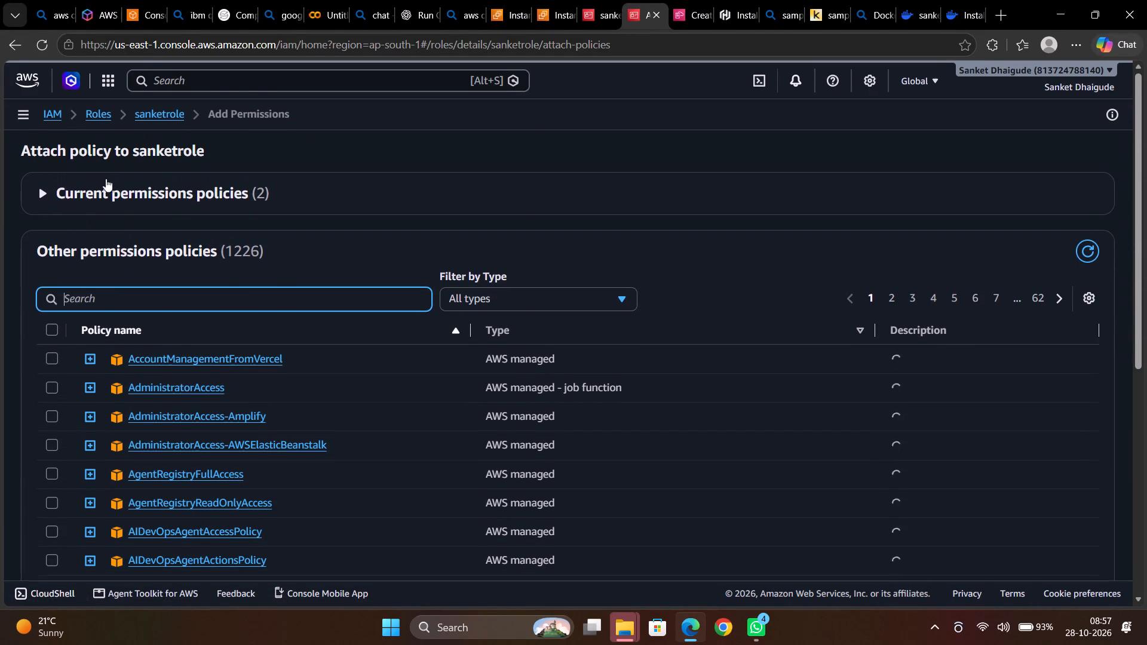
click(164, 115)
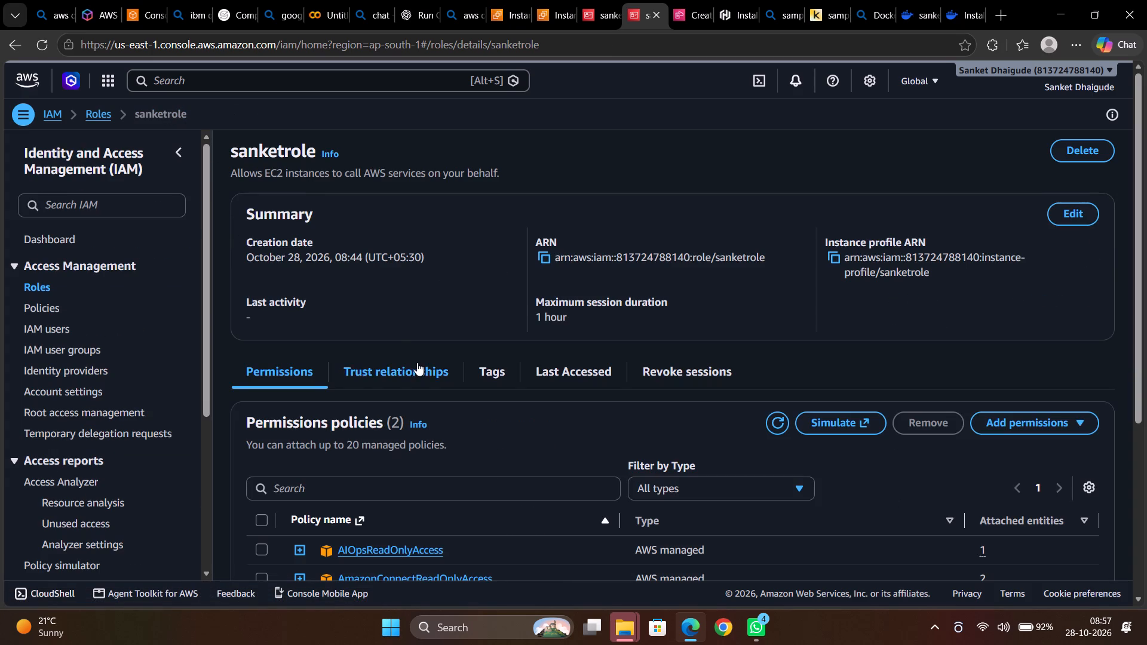
Open AmazonConnectReadOnlyAccess from the role's policies and examine its permissions as a summary and as JSON, plus its policy versions.
scroll(417, 363, down, 7)
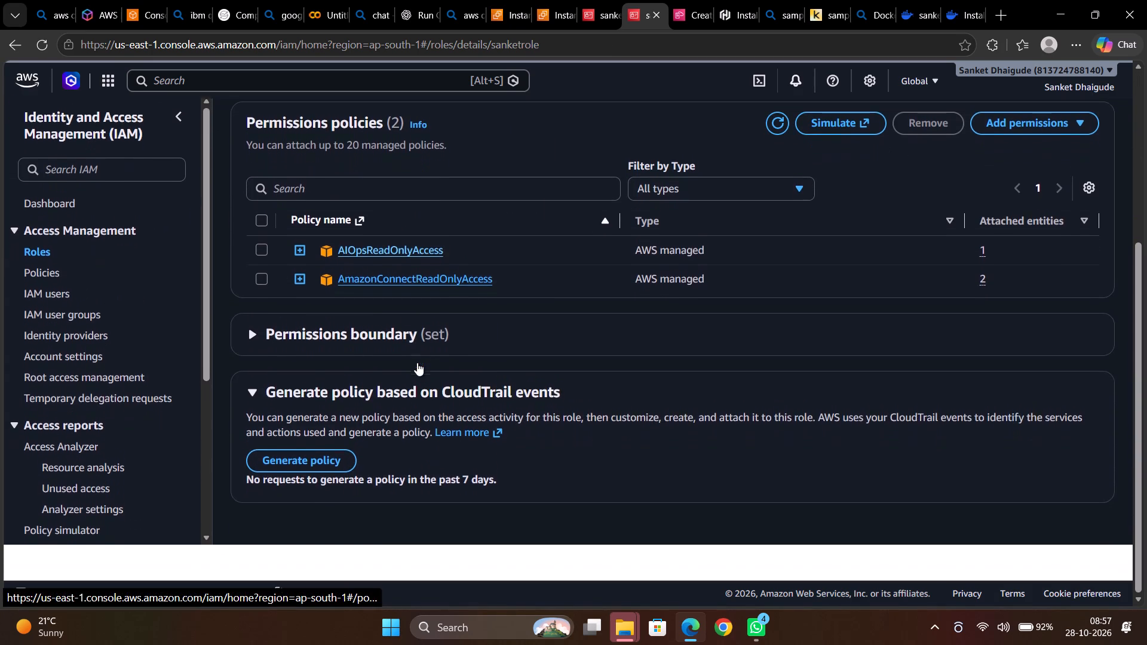
scroll(450, 432, up, 2)
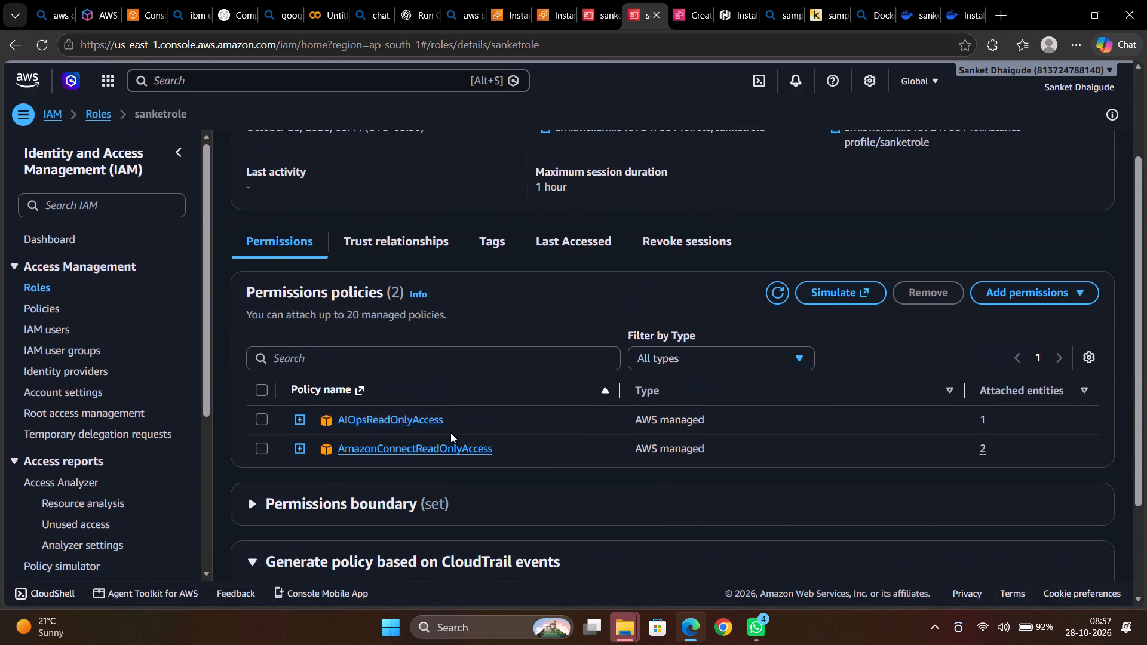
click(420, 453)
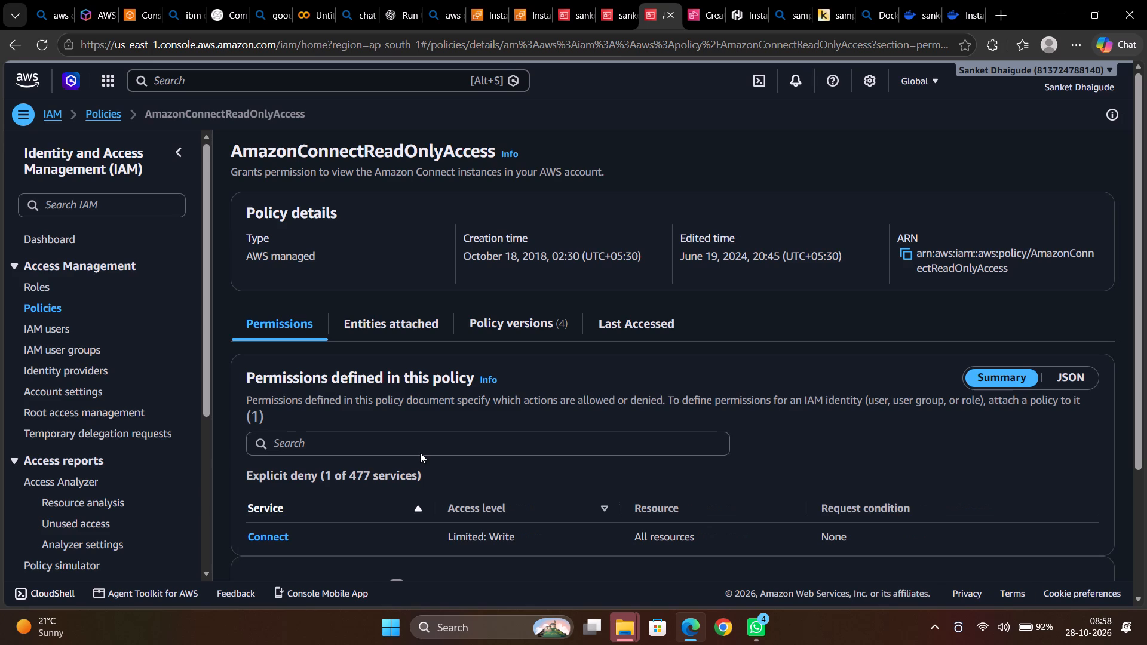
scroll(383, 277, down, 6)
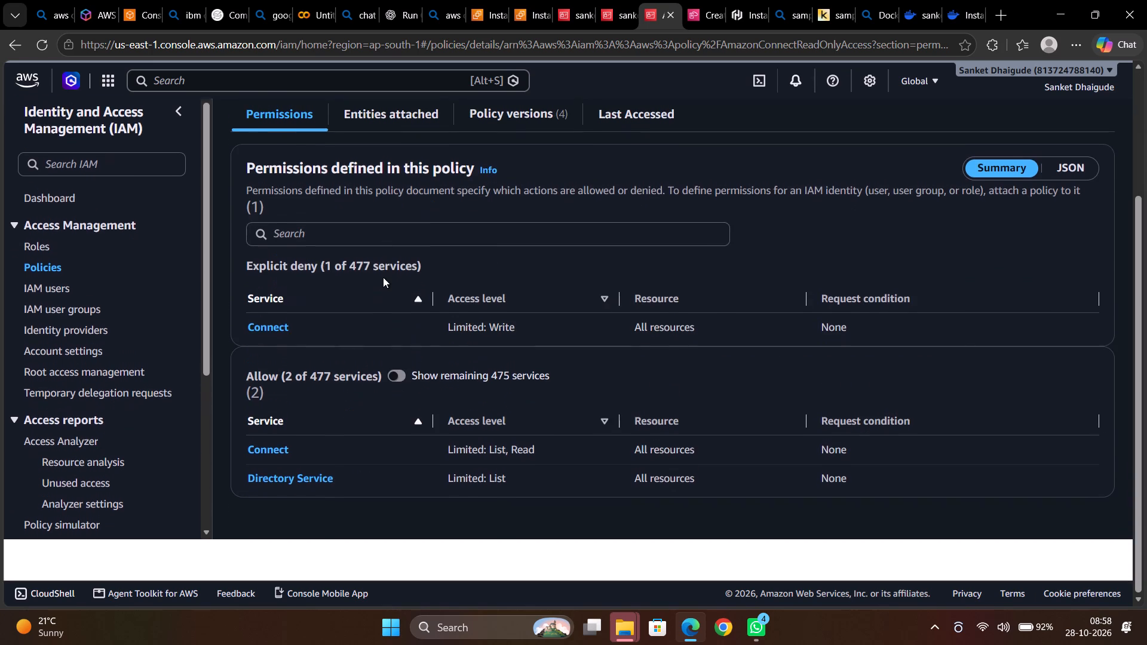
scroll(383, 277, down, 1)
scroll(383, 277, up, 2)
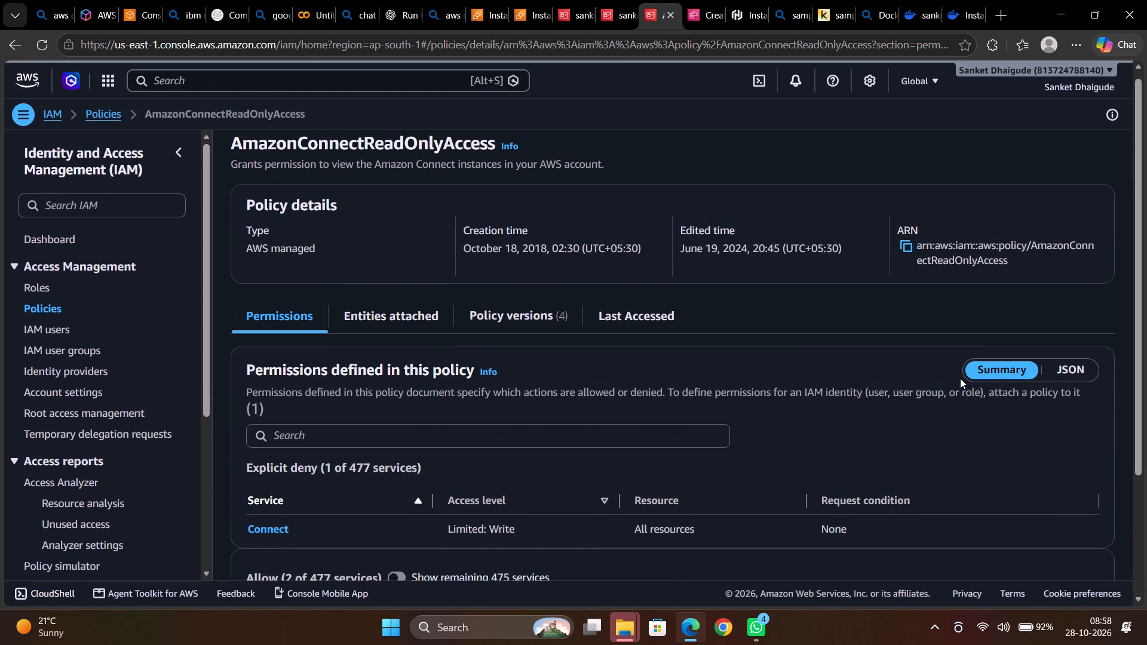
click(991, 367)
click(1056, 369)
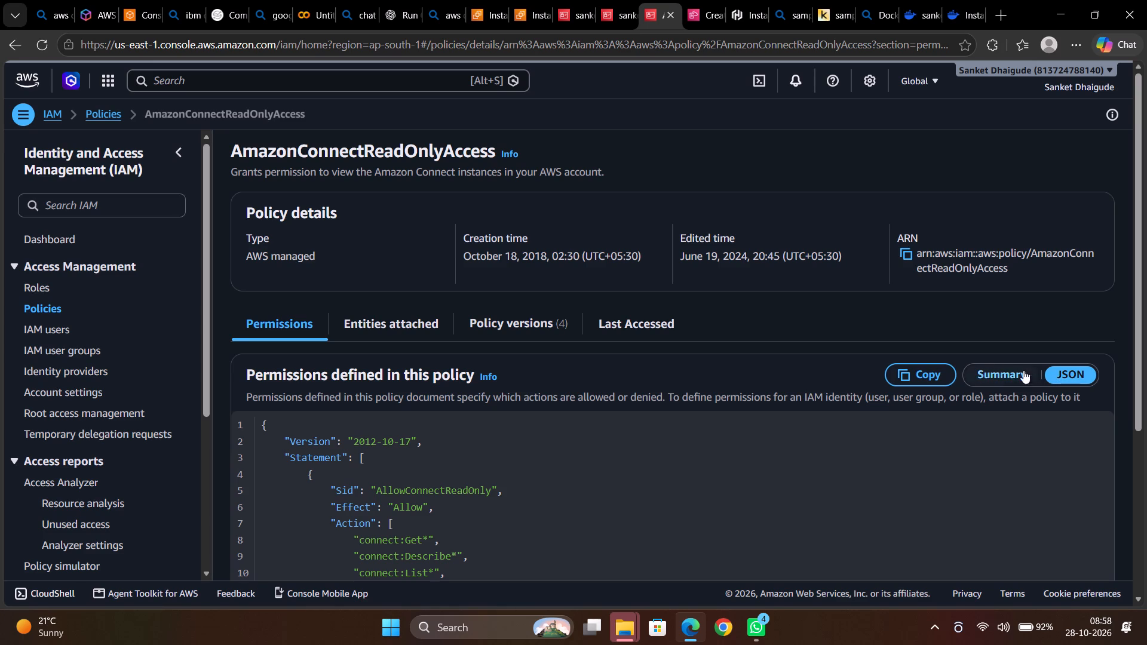
scroll(1007, 372, down, 5)
scroll(1007, 372, up, 2)
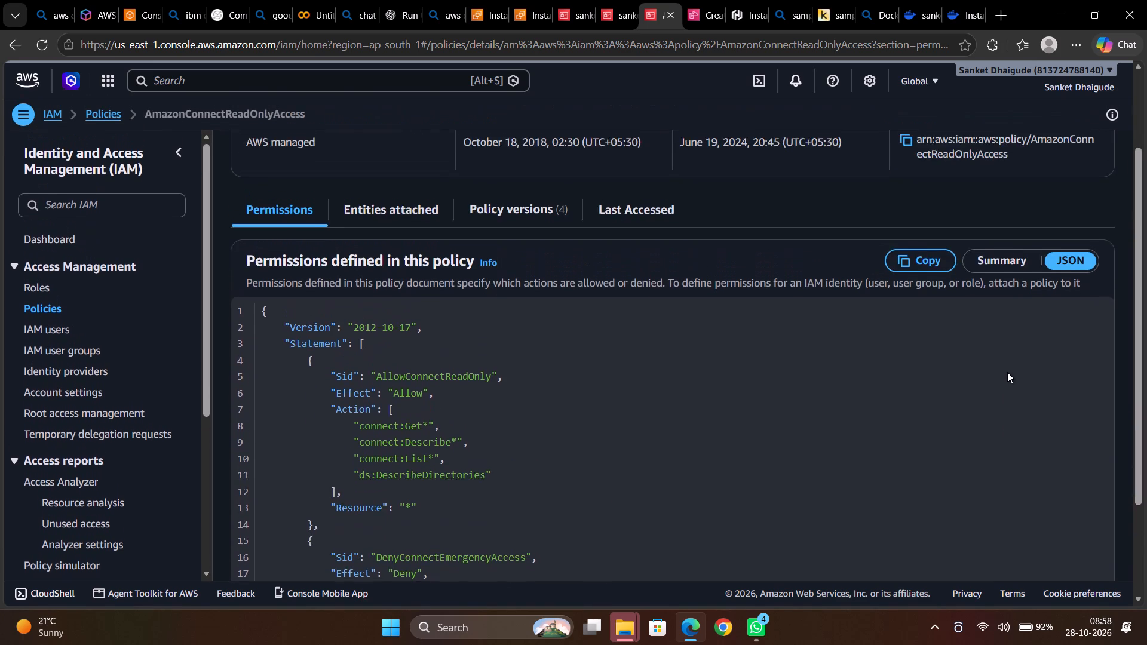
scroll(1007, 372, up, 1)
right_click(1003, 371)
click(1051, 451)
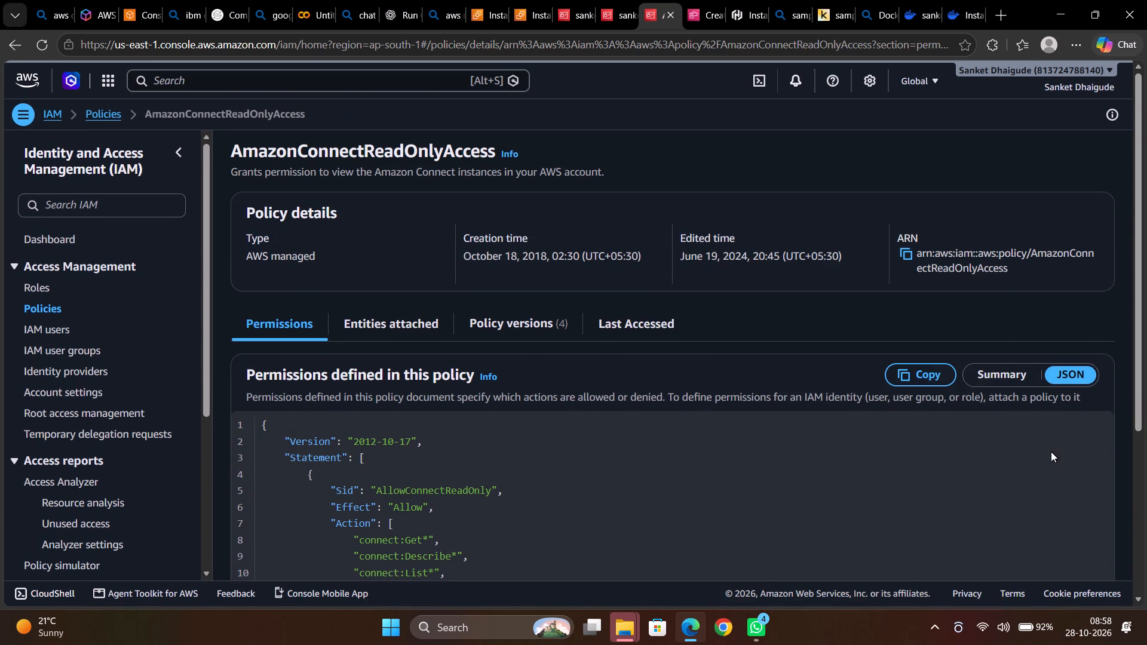
click(987, 377)
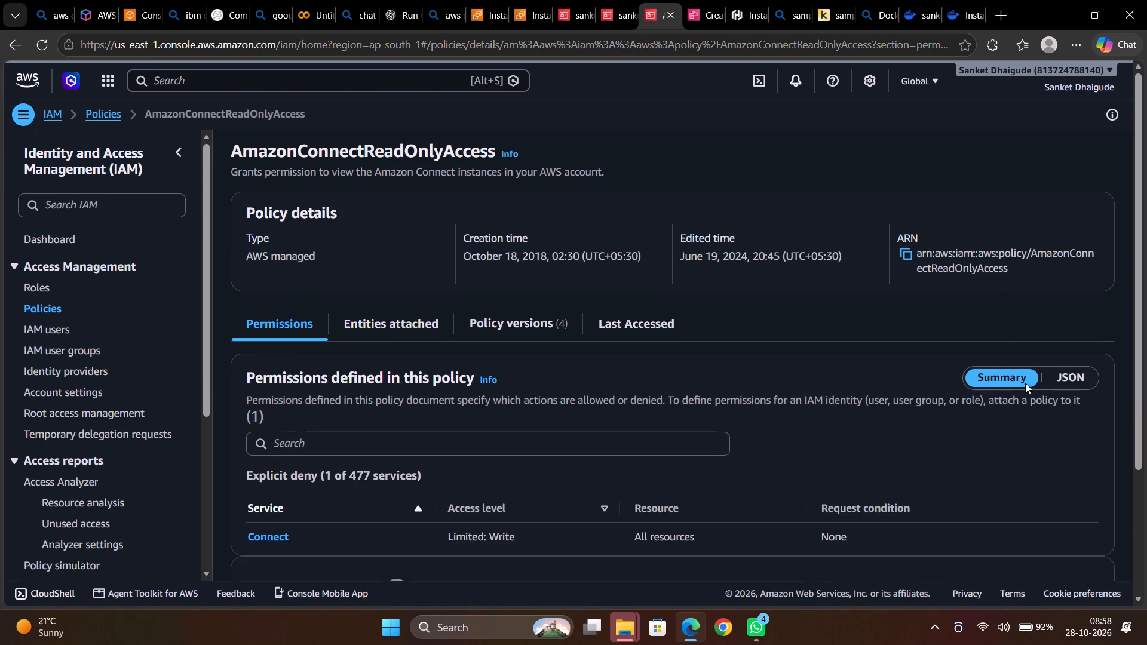
scroll(661, 358, up, 1)
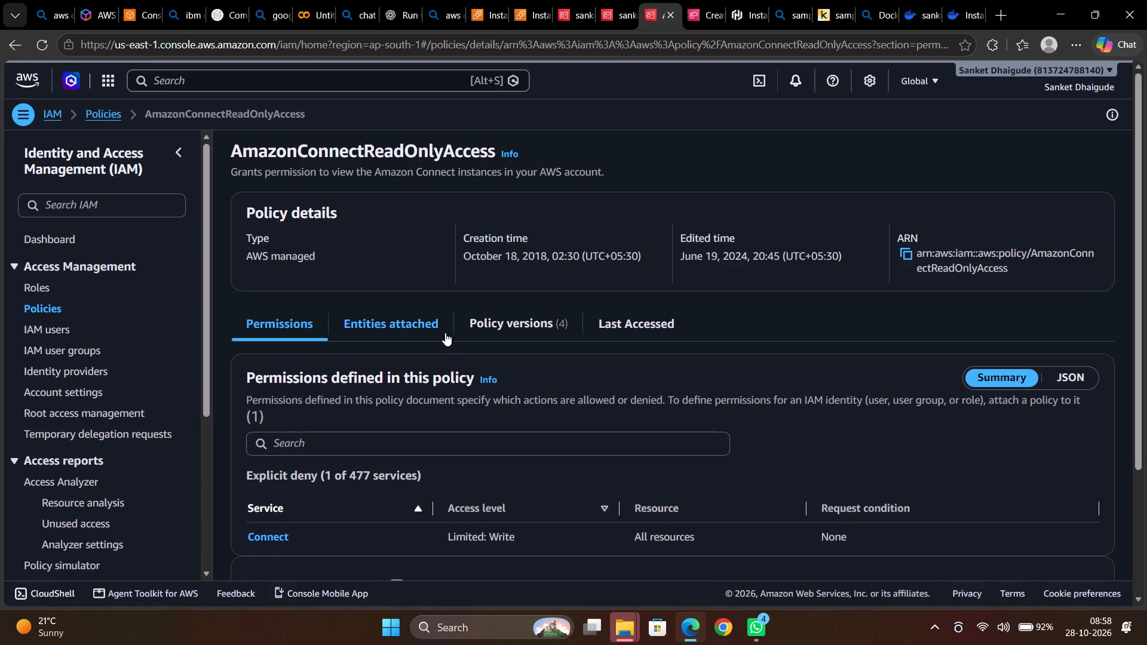
click(513, 325)
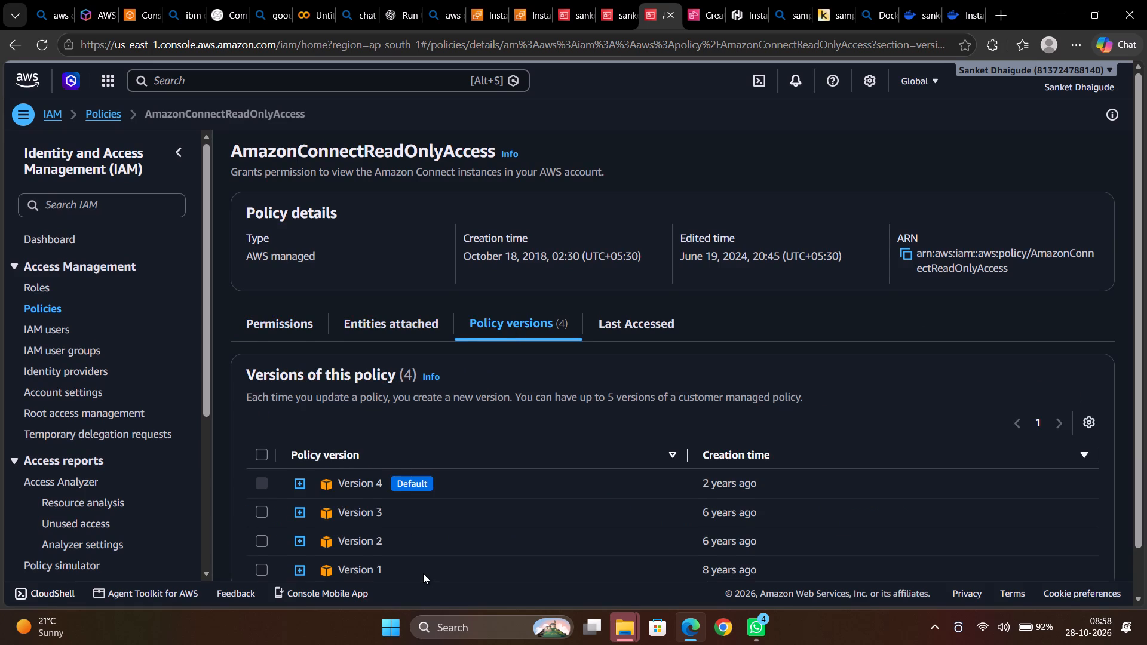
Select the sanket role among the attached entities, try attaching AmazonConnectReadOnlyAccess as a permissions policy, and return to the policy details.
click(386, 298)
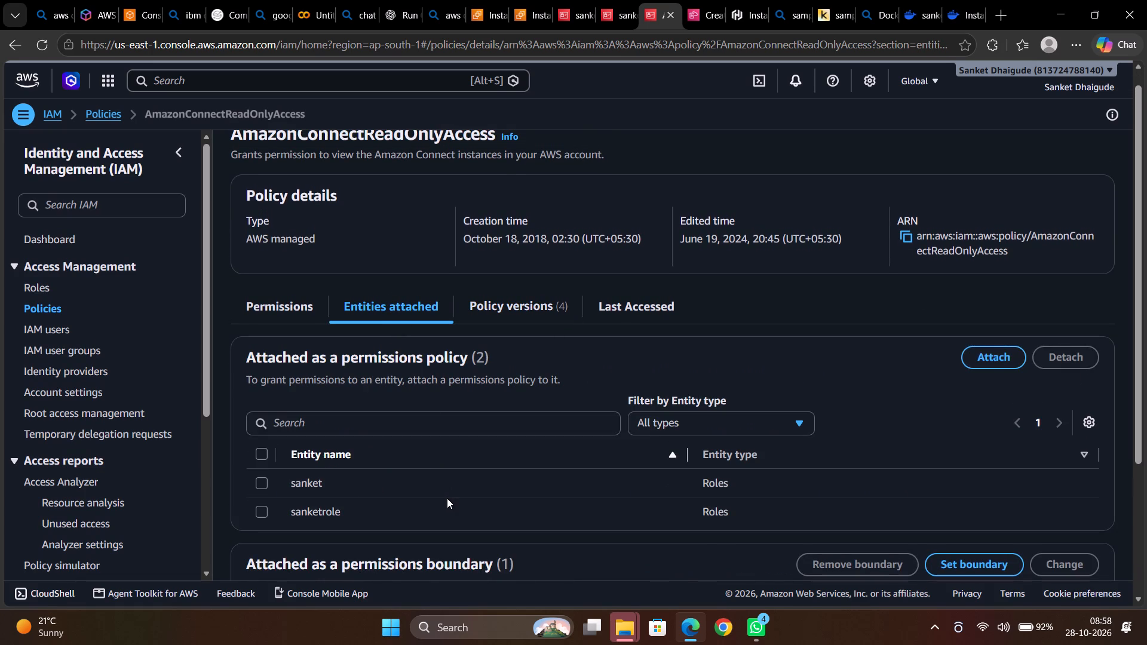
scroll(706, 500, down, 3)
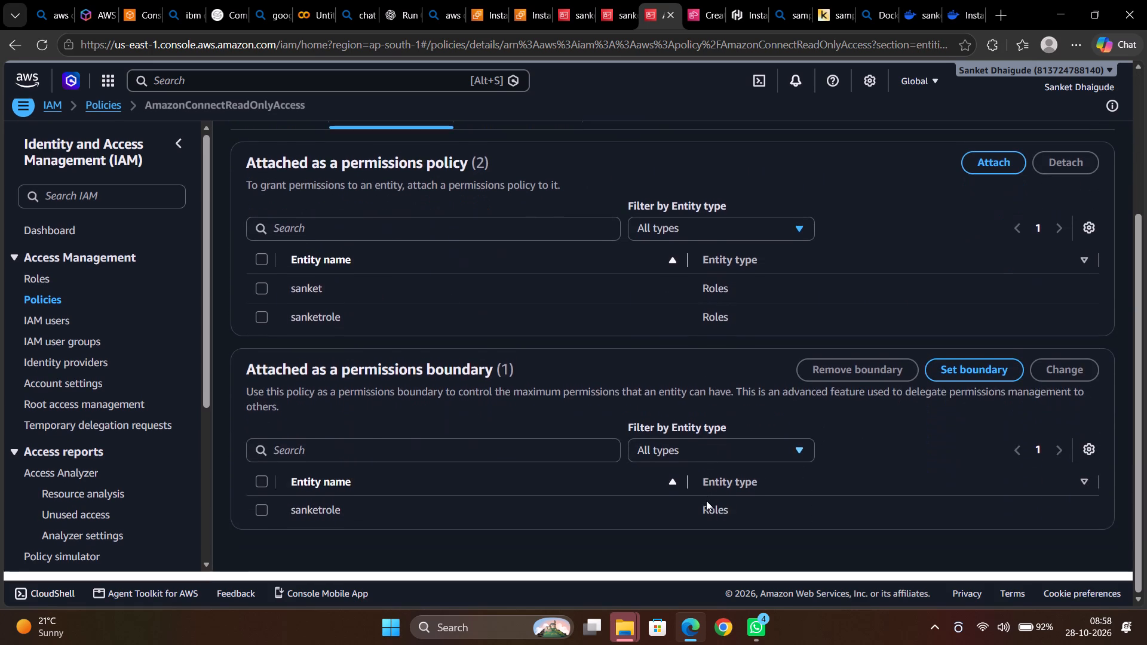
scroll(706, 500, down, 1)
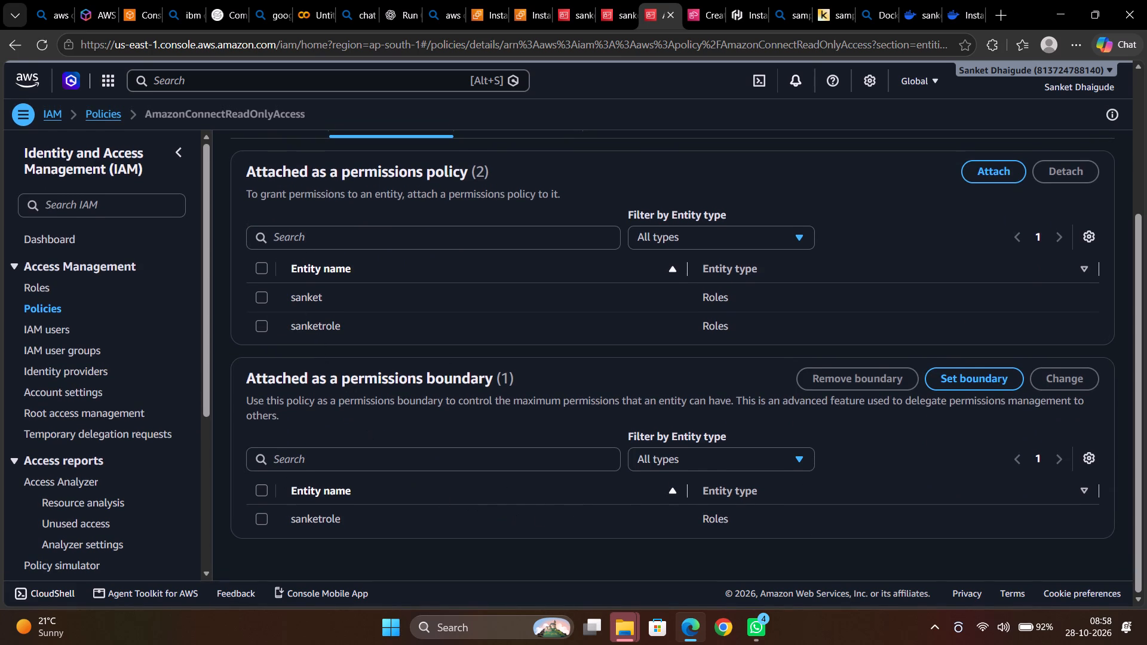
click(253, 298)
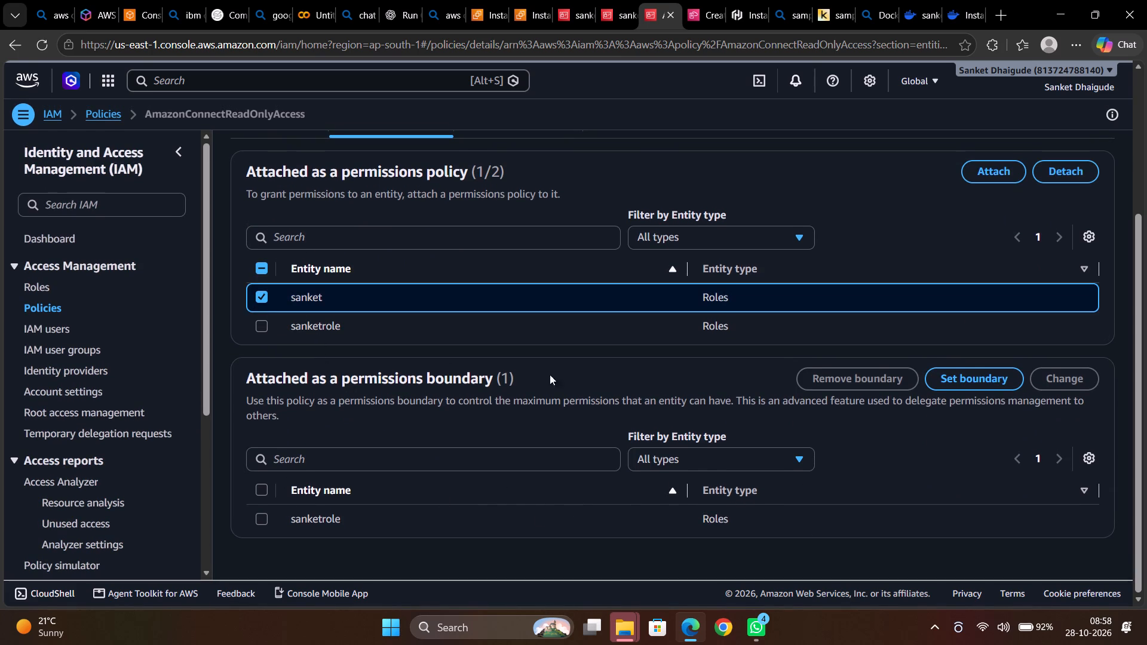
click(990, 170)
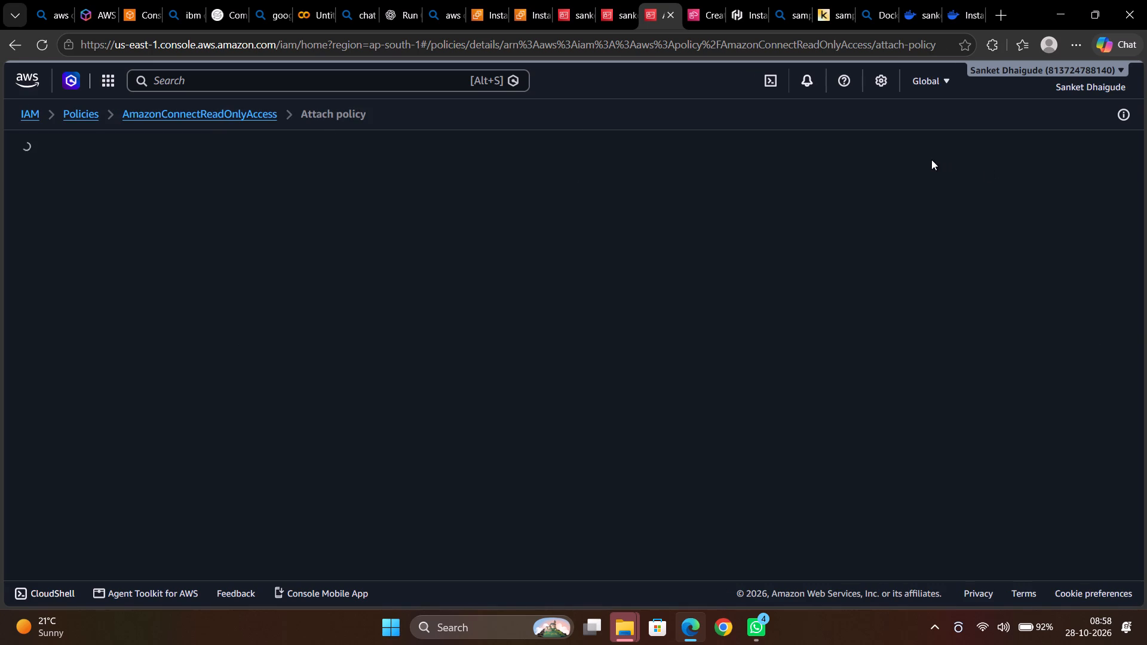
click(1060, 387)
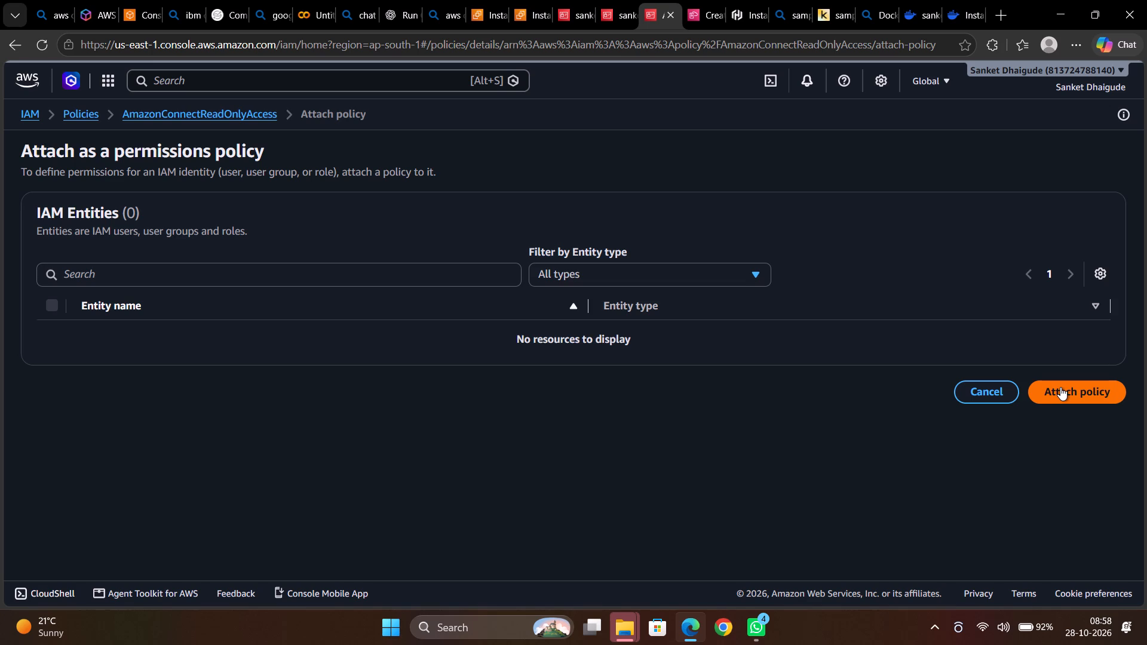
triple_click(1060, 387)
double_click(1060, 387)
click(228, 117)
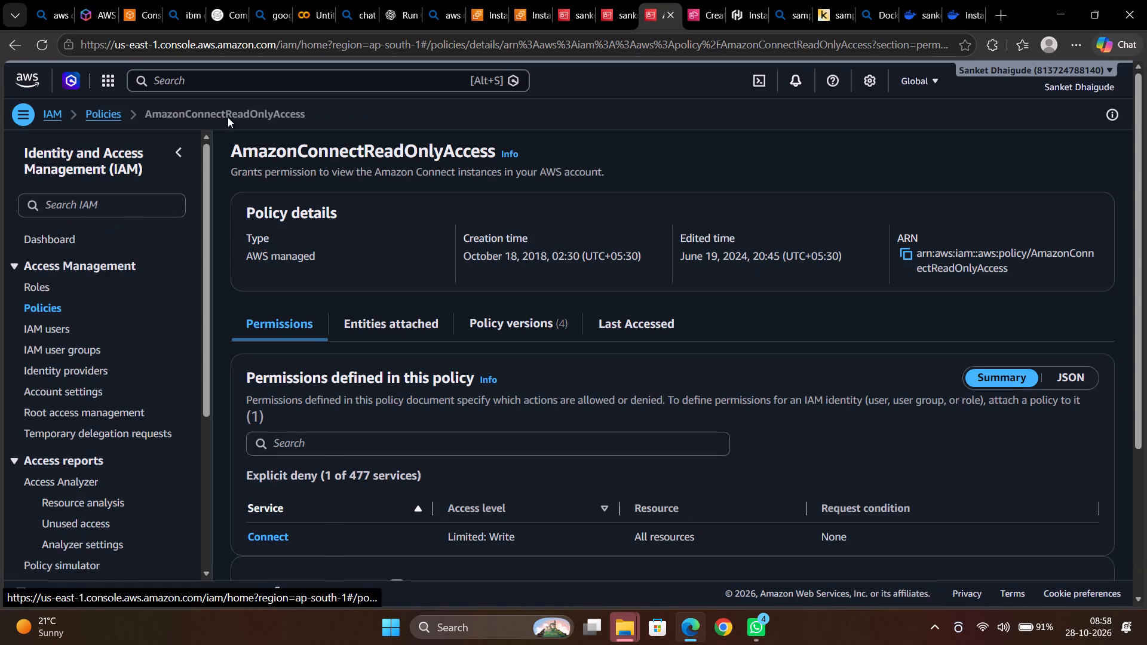
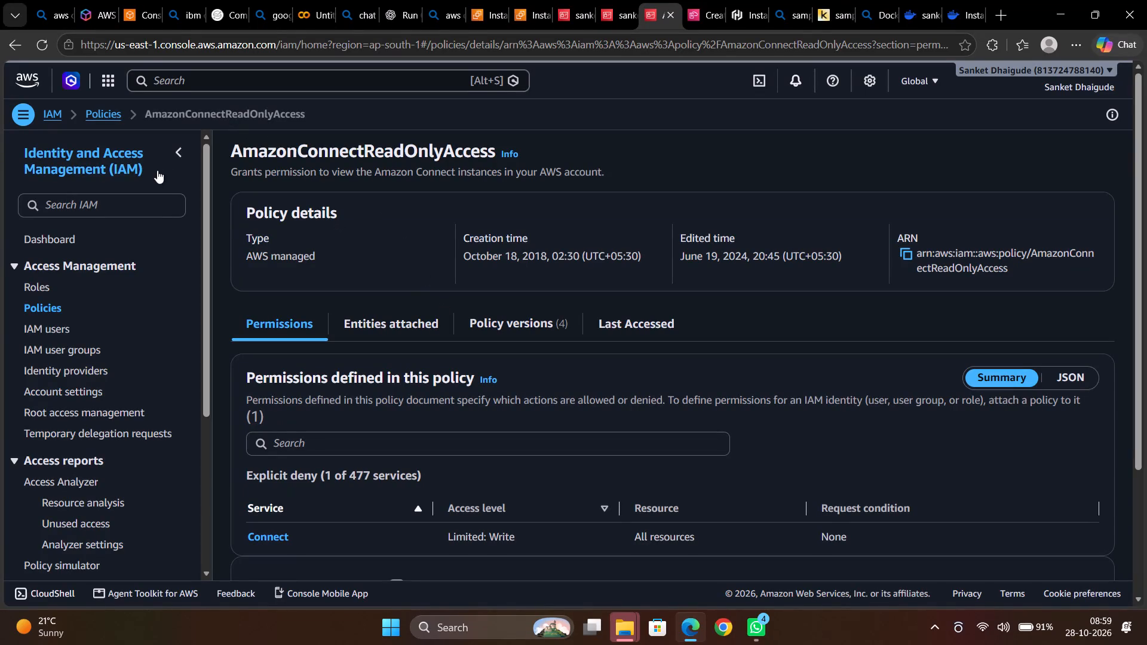
Open the list of IAM policies and start creating a new policy.
click(105, 330)
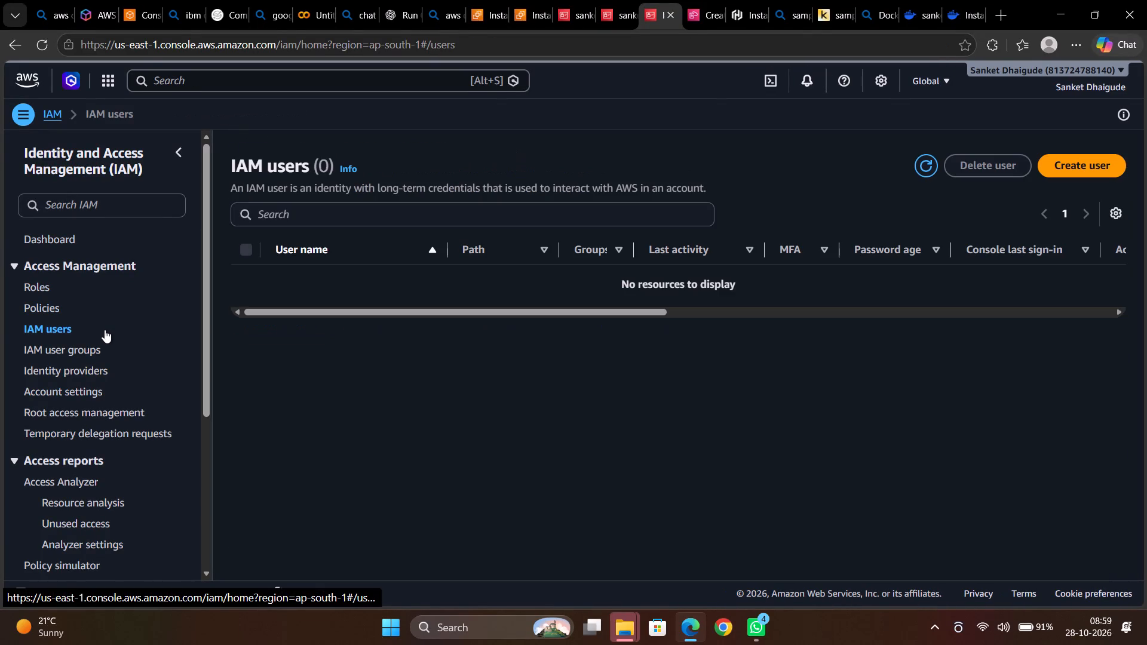
click(85, 306)
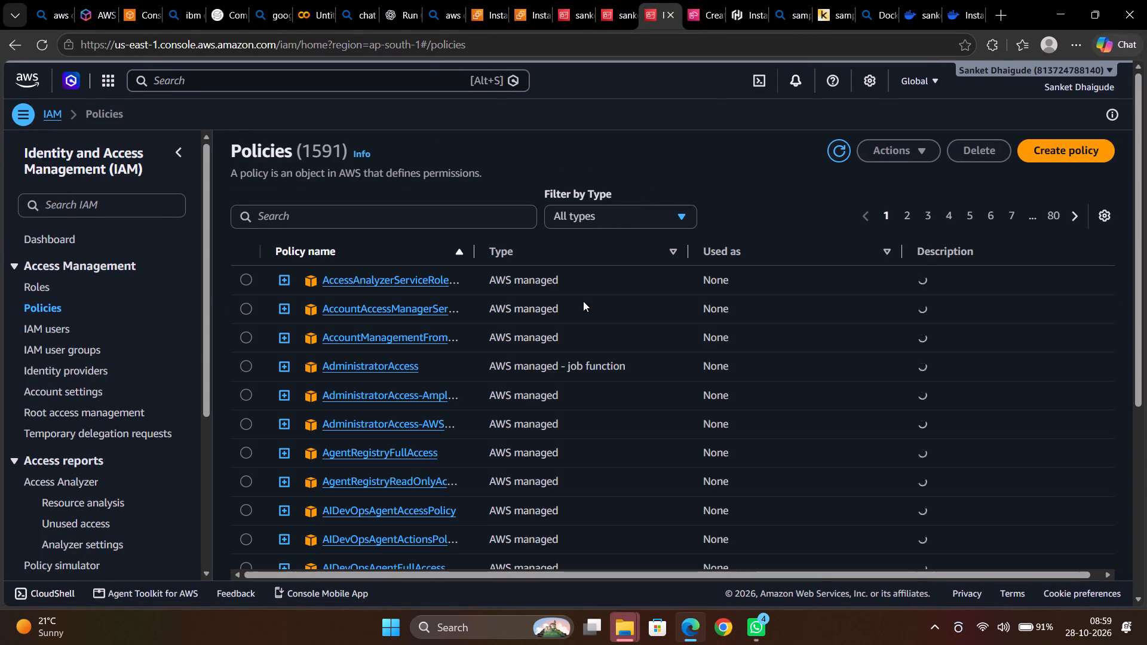
scroll(416, 327, down, 3)
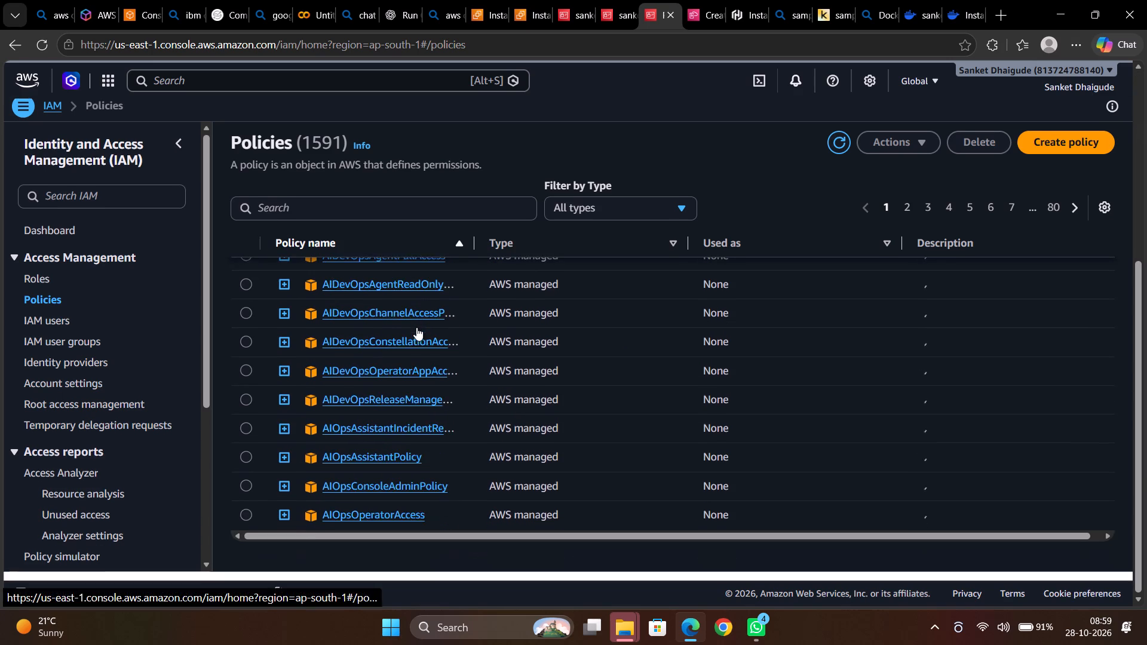
scroll(416, 327, down, 2)
scroll(416, 327, up, 3)
click(1059, 149)
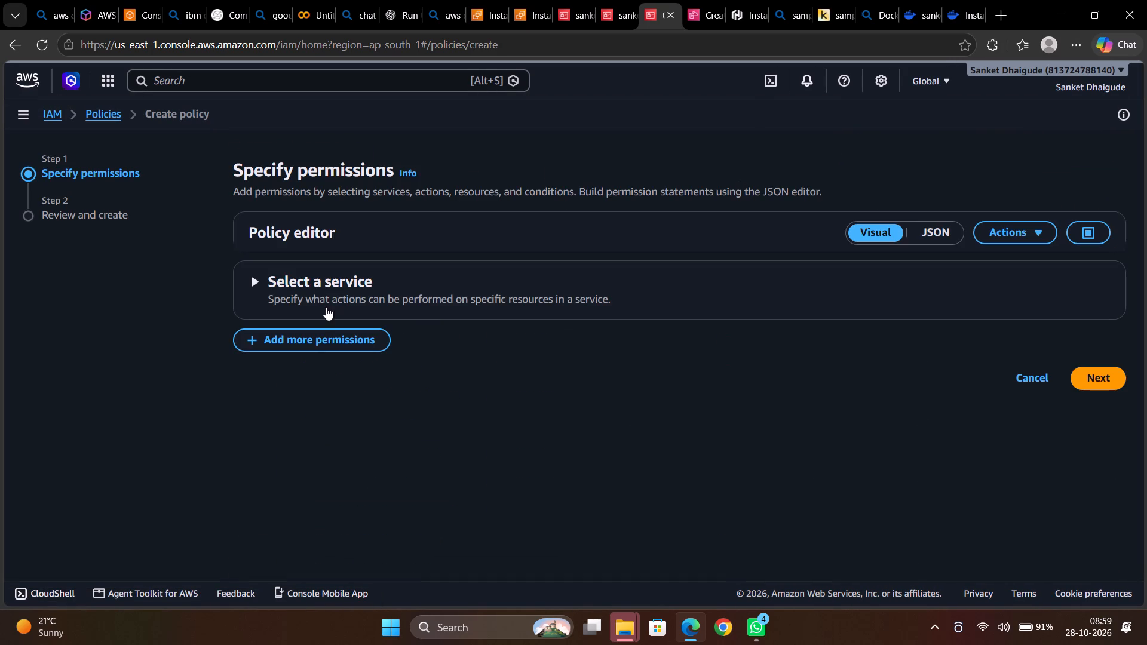
Choose EC2 as the service for the new policy and try to continue without selecting any actions.
click(631, 342)
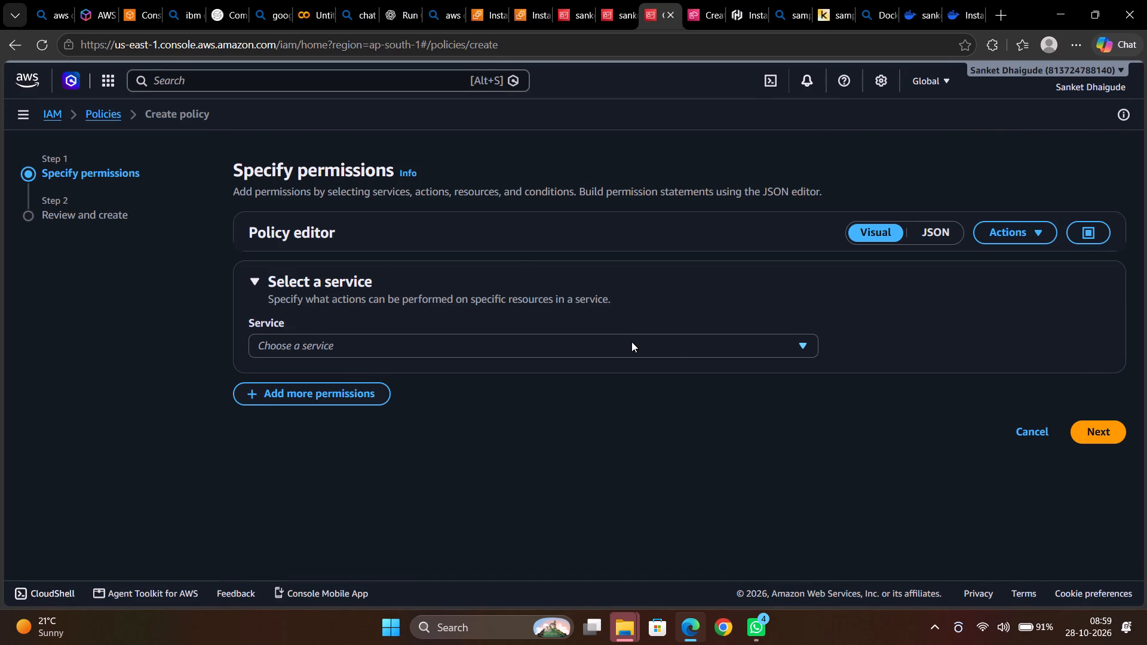
click(495, 184)
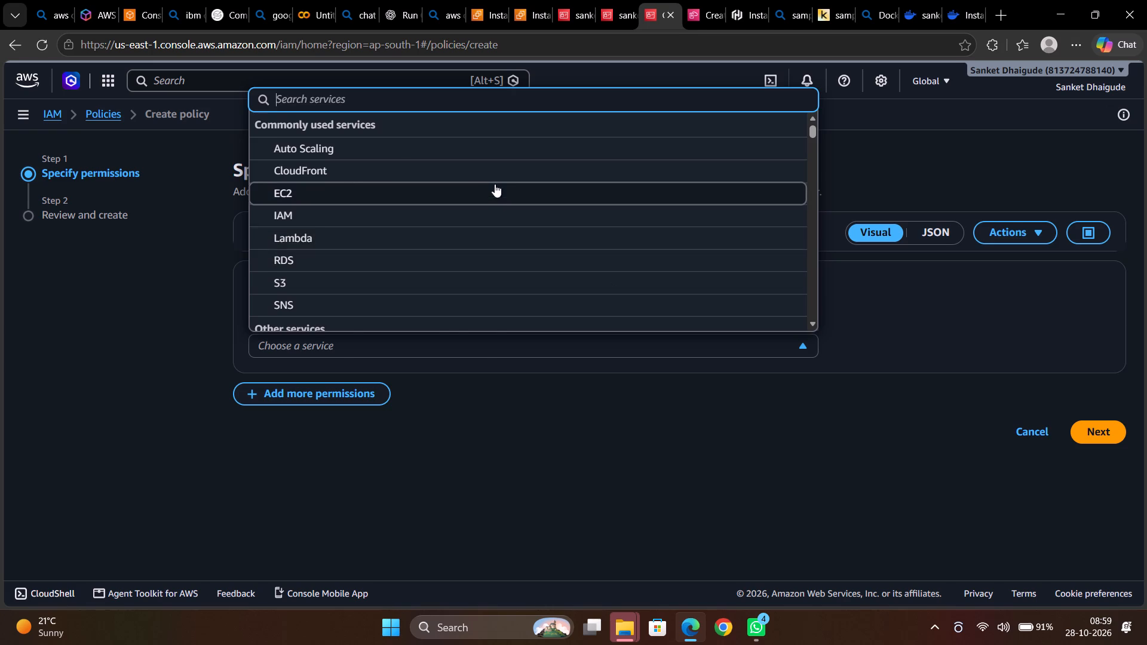
scroll(736, 446, down, 3)
scroll(845, 443, down, 1)
scroll(639, 403, down, 3)
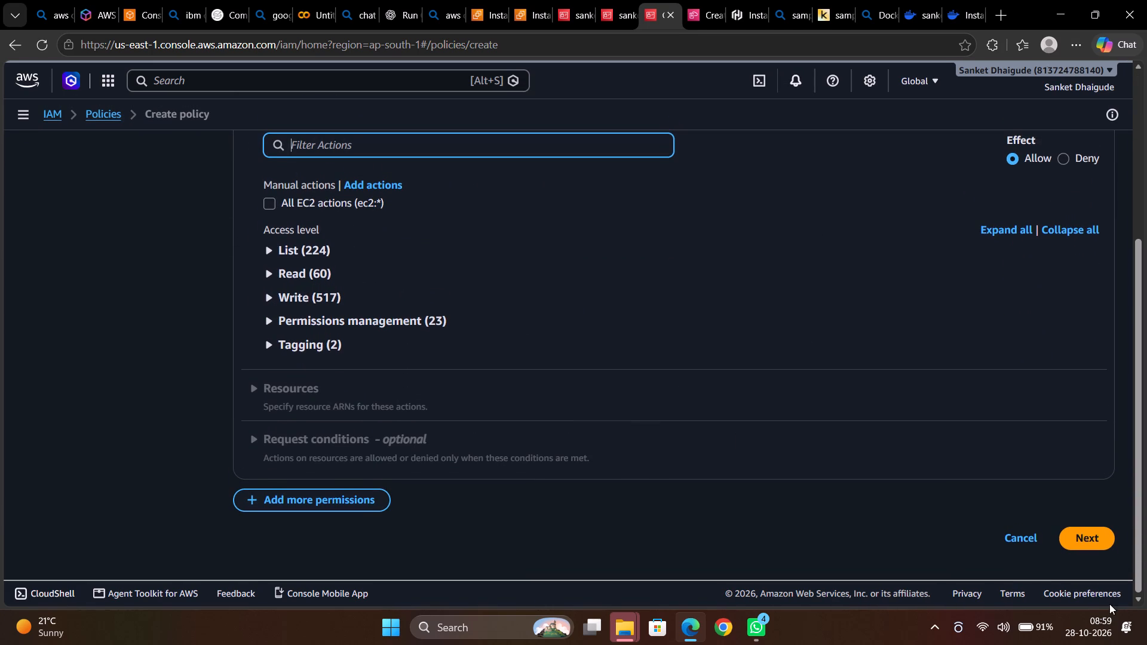
click(1066, 536)
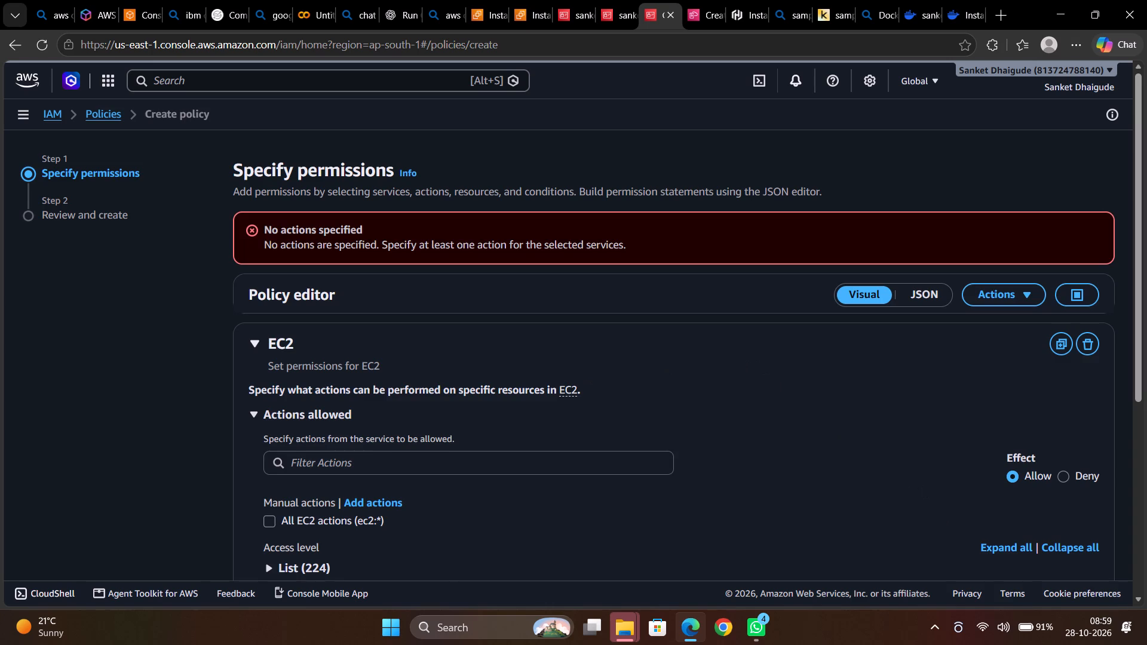
Examine the EC2 permission block's actions, resources and request conditions sections, collapsing and re-expanding the block.
scroll(388, 447, down, 3)
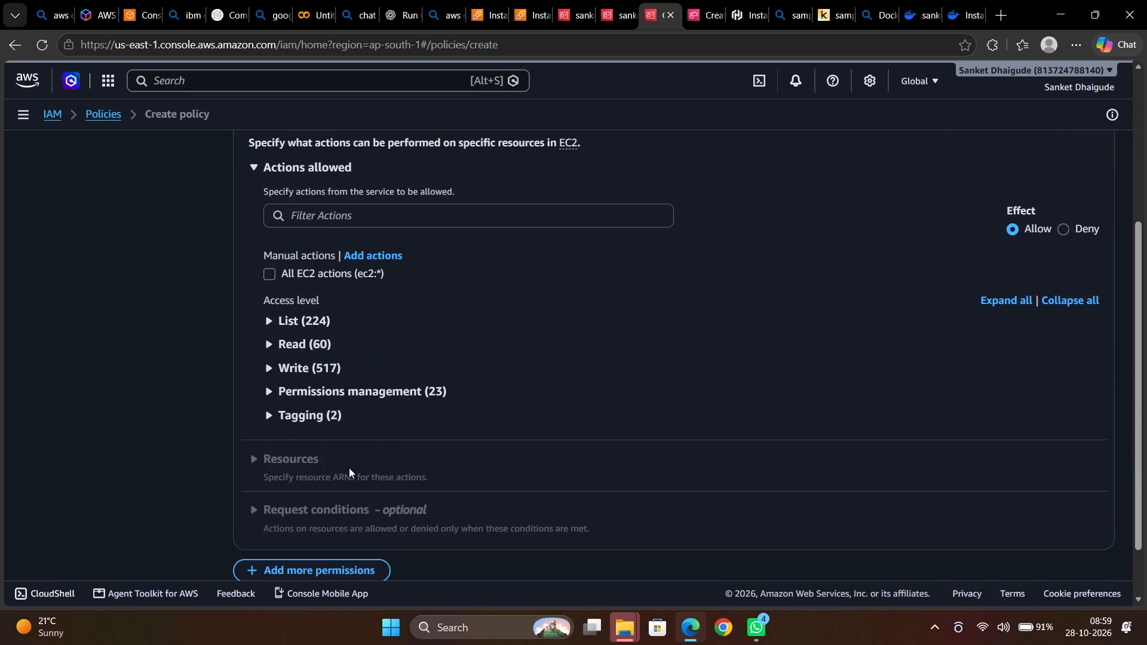
click(349, 468)
scroll(349, 468, up, 2)
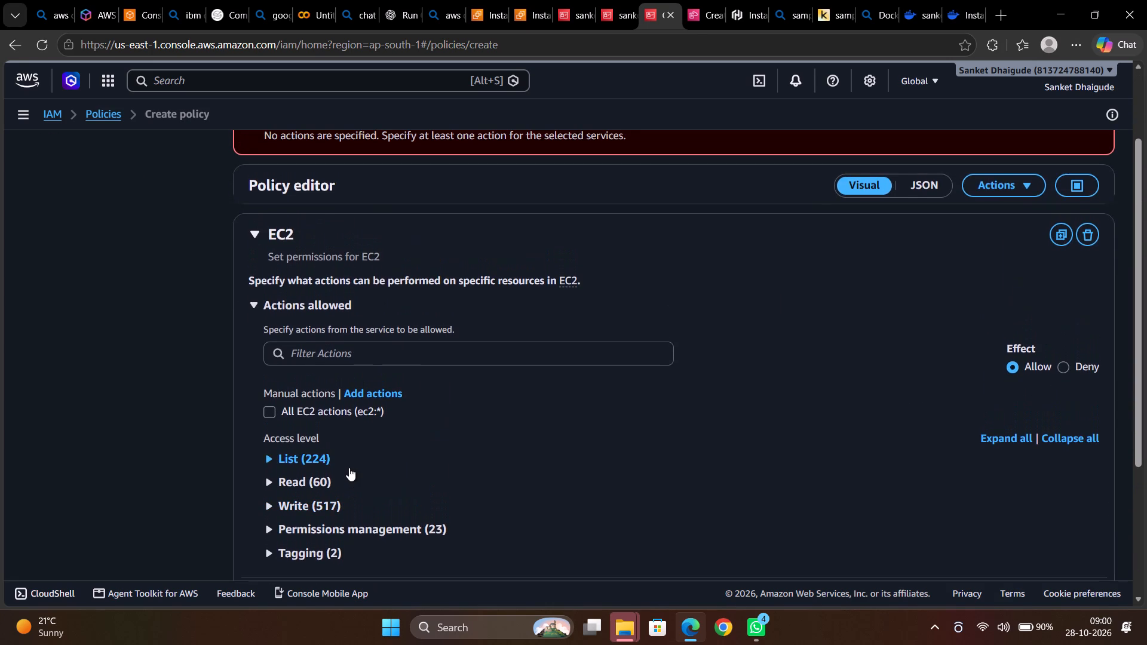
scroll(617, 400, up, 1)
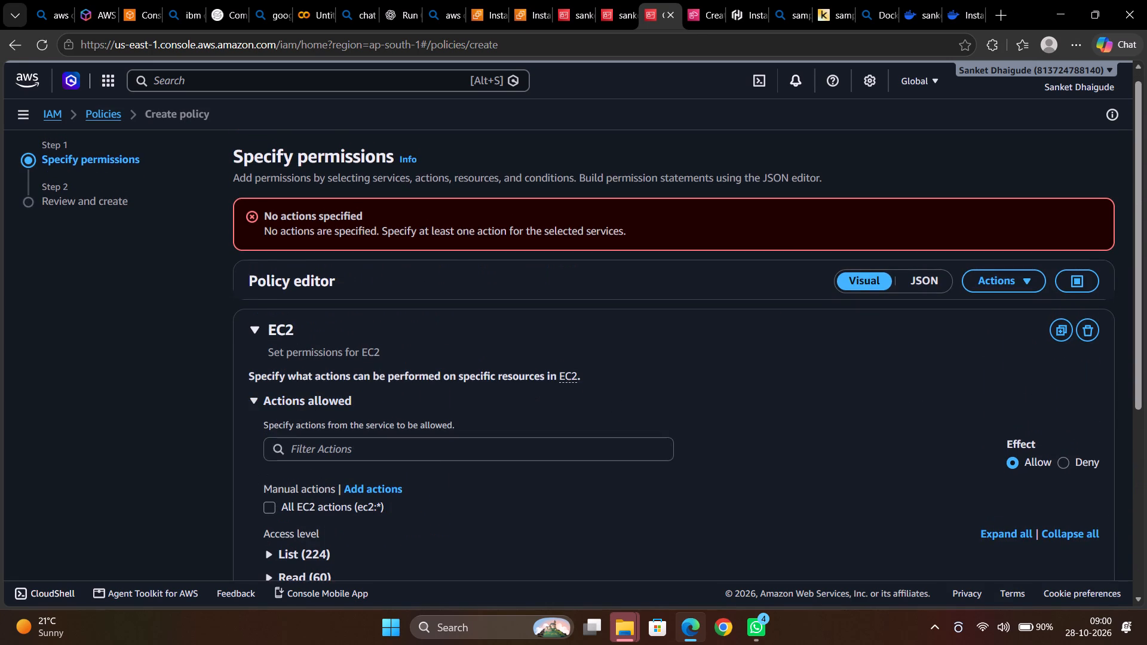
click(299, 448)
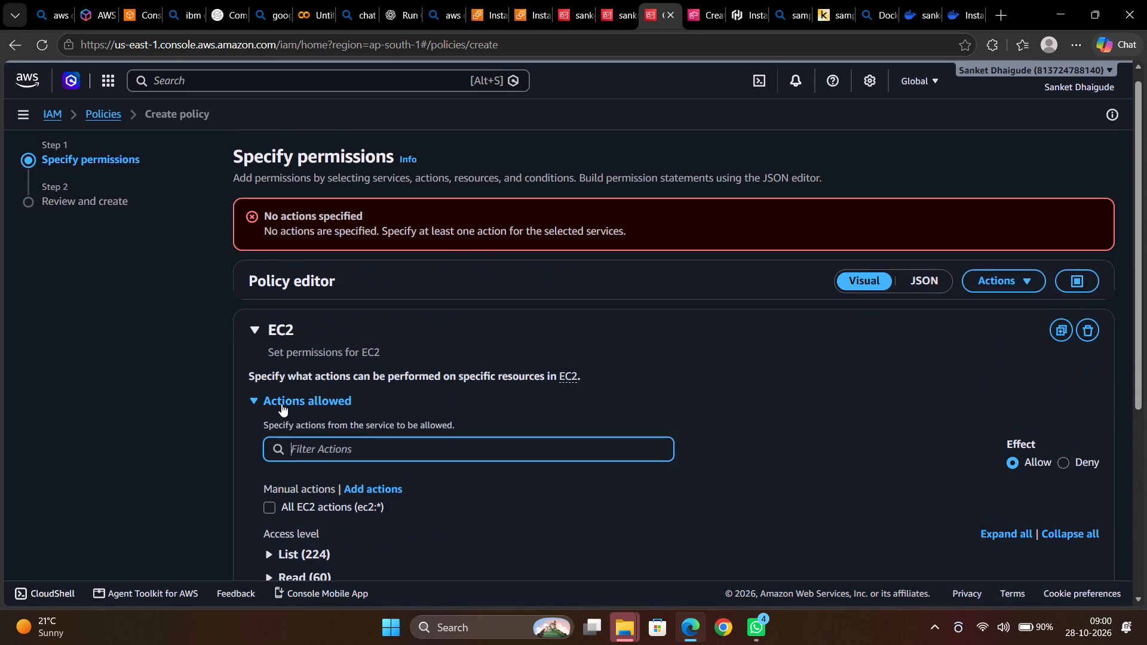
click(254, 400)
click(254, 400)
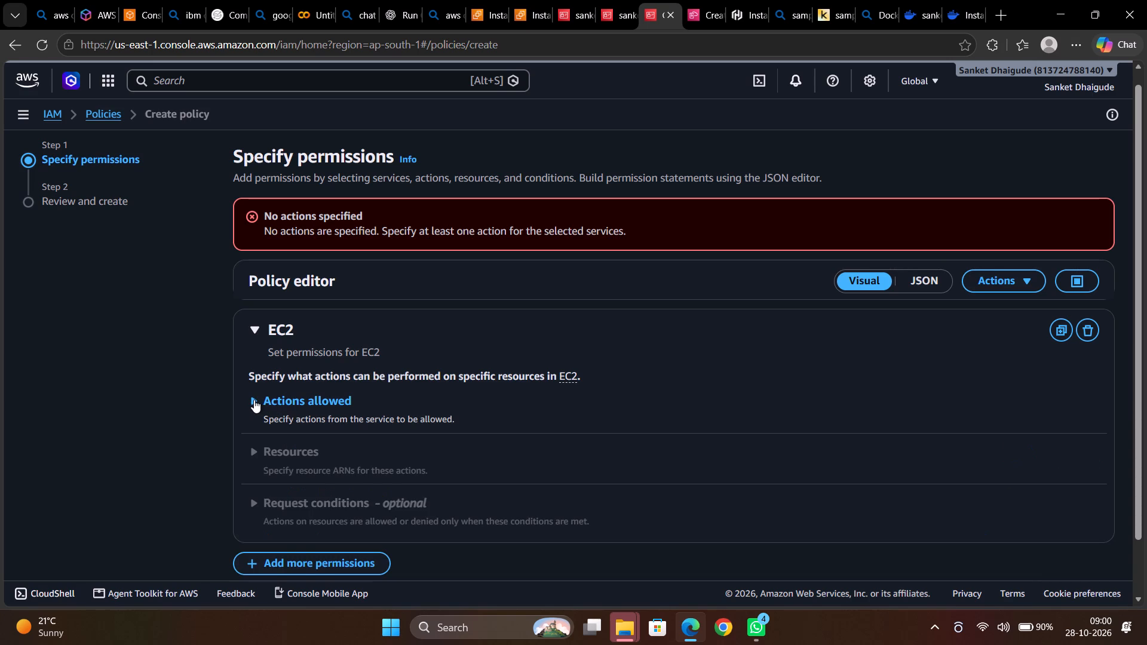
click(254, 327)
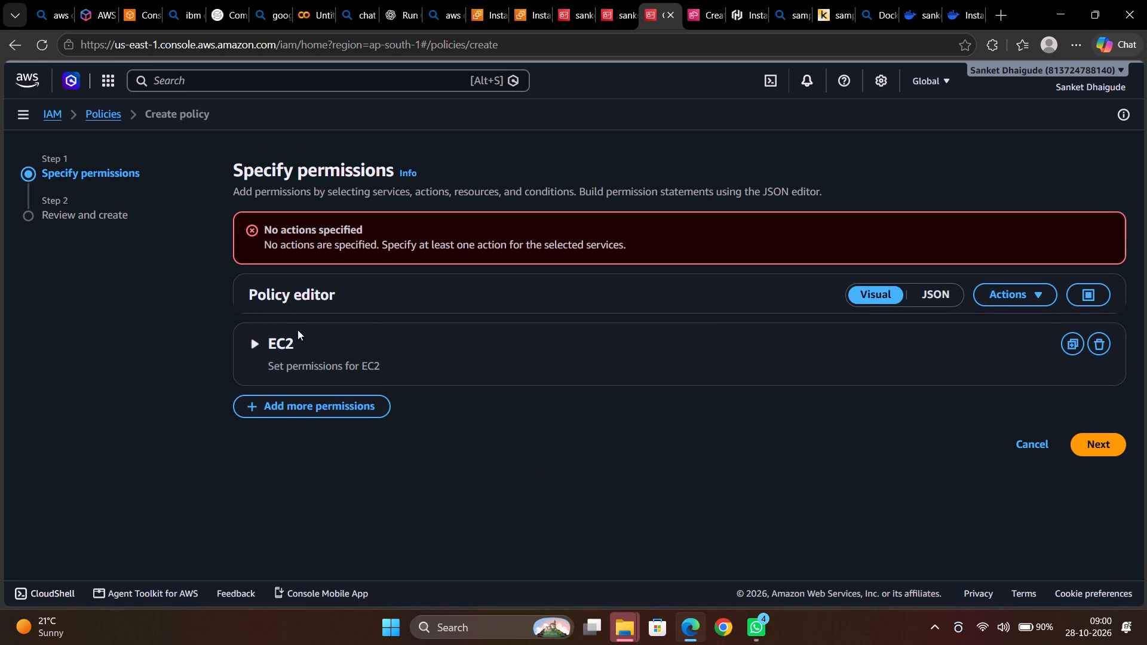
click(253, 341)
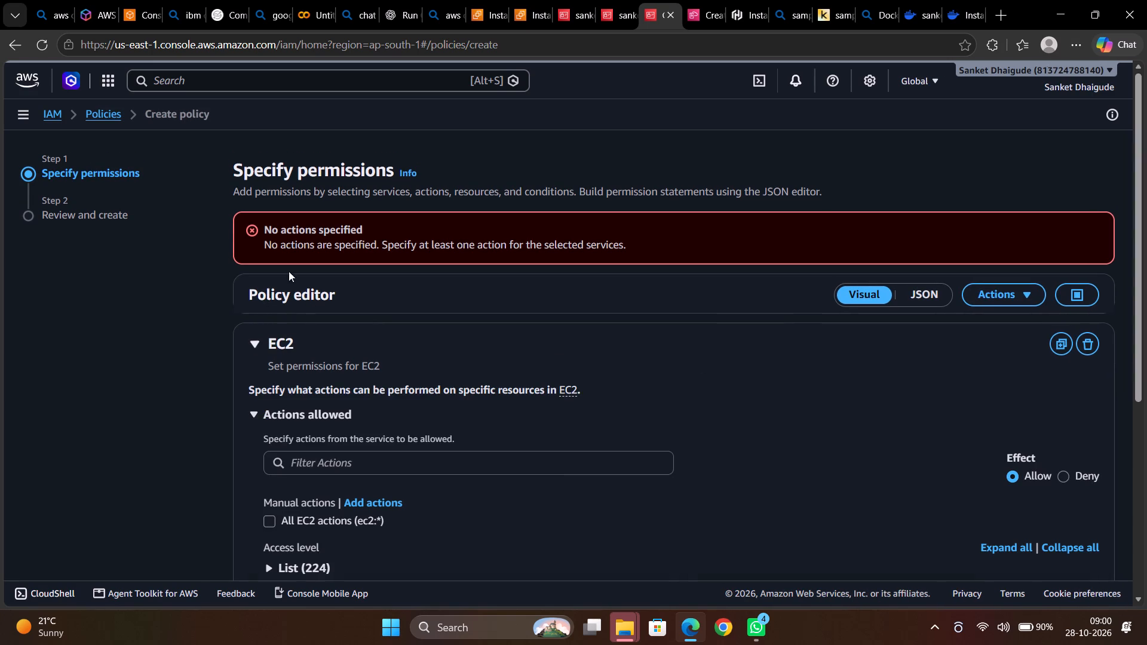
Allow all EC2 actions (ec2:*) in the new policy.
scroll(572, 457, down, 2)
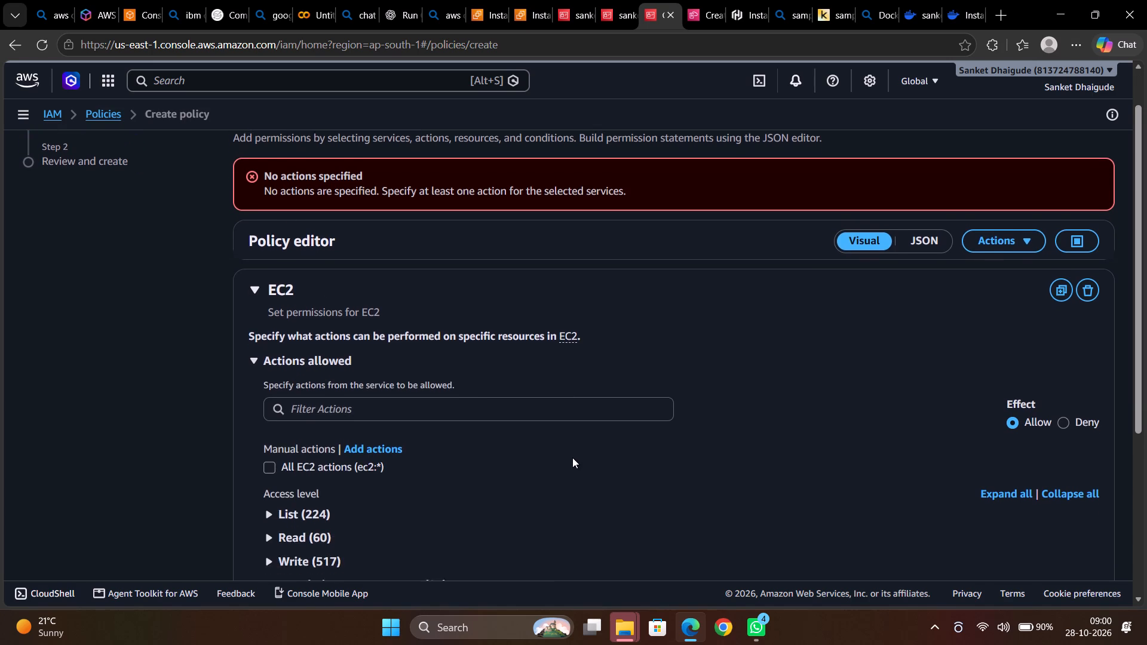
scroll(572, 457, down, 1)
click(271, 432)
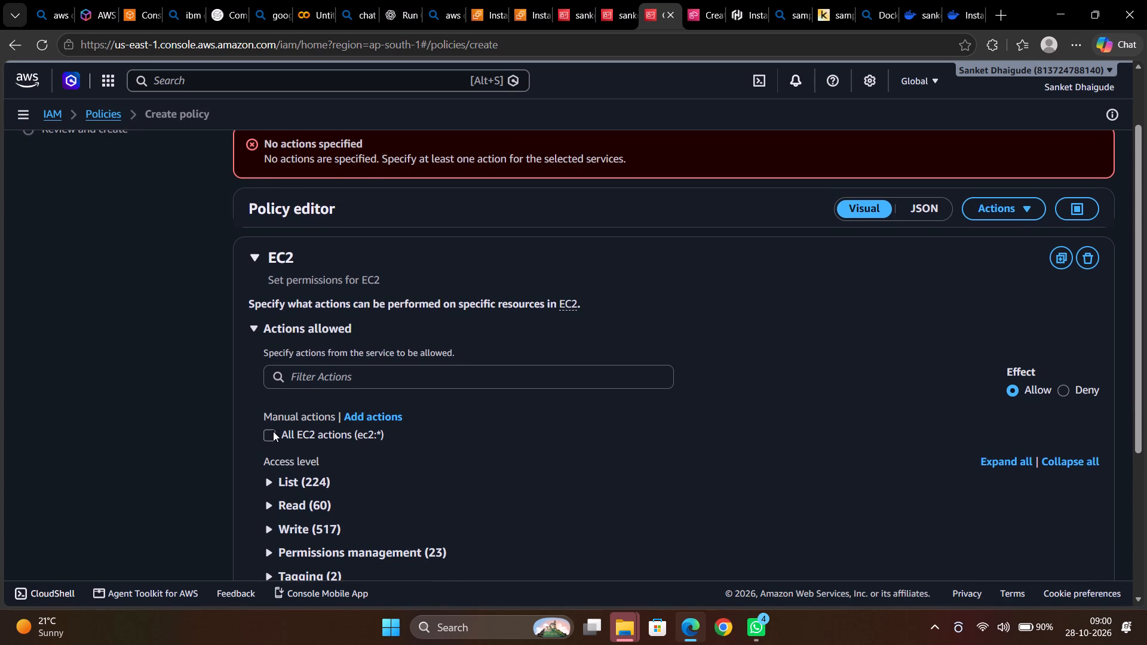
click(272, 431)
click(272, 431)
click(272, 431)
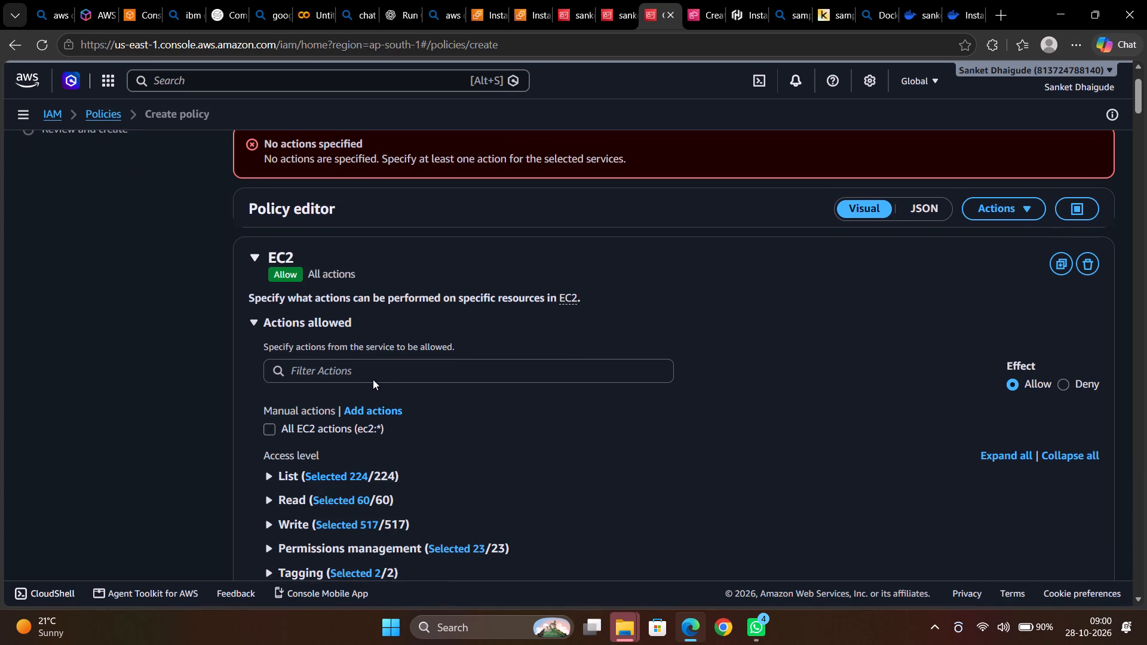
click(269, 434)
scroll(341, 277, up, 3)
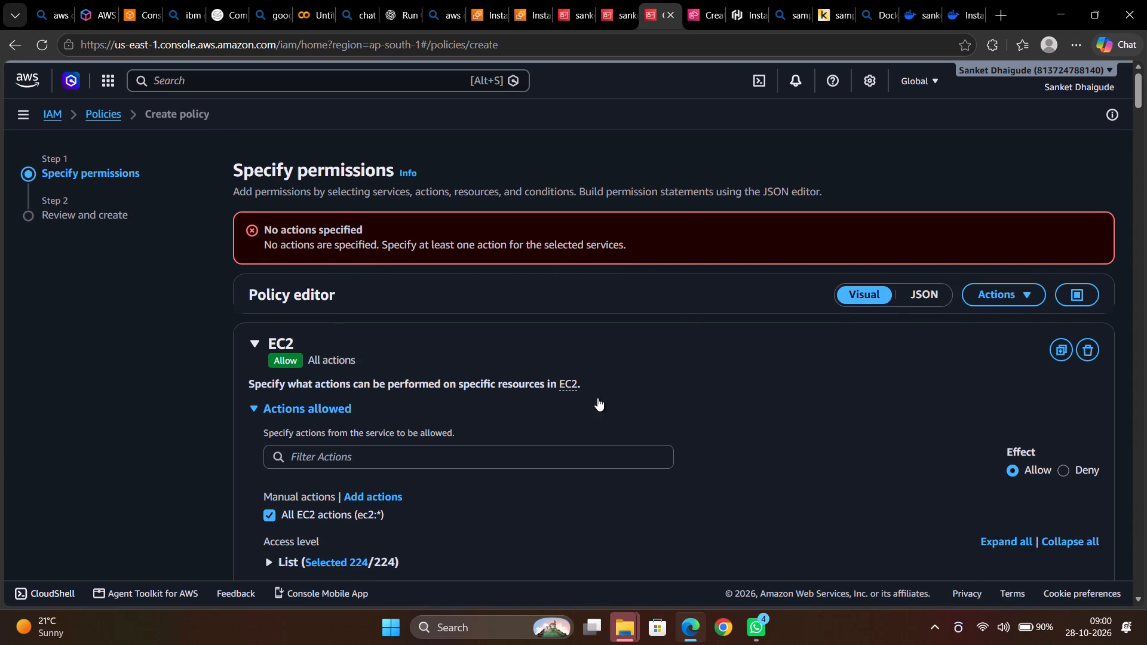
Examine the EC2 read actions, dependent permissions and resource ARN requirements, and try to continue to the review without specifying resources.
scroll(597, 398, down, 2)
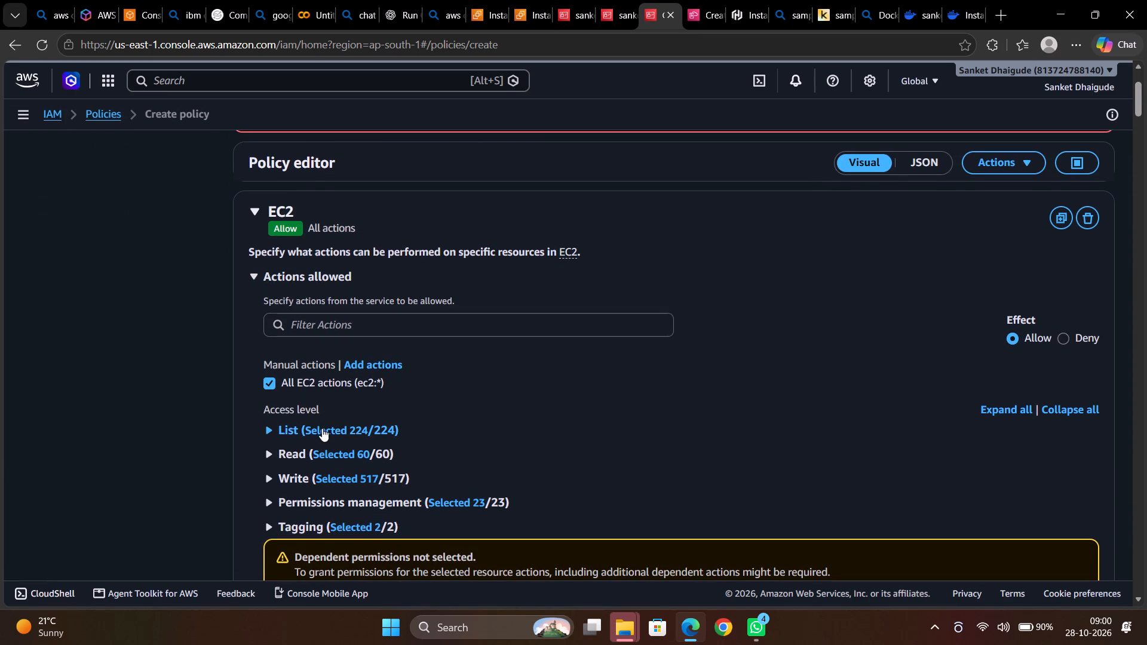
scroll(395, 401, down, 1)
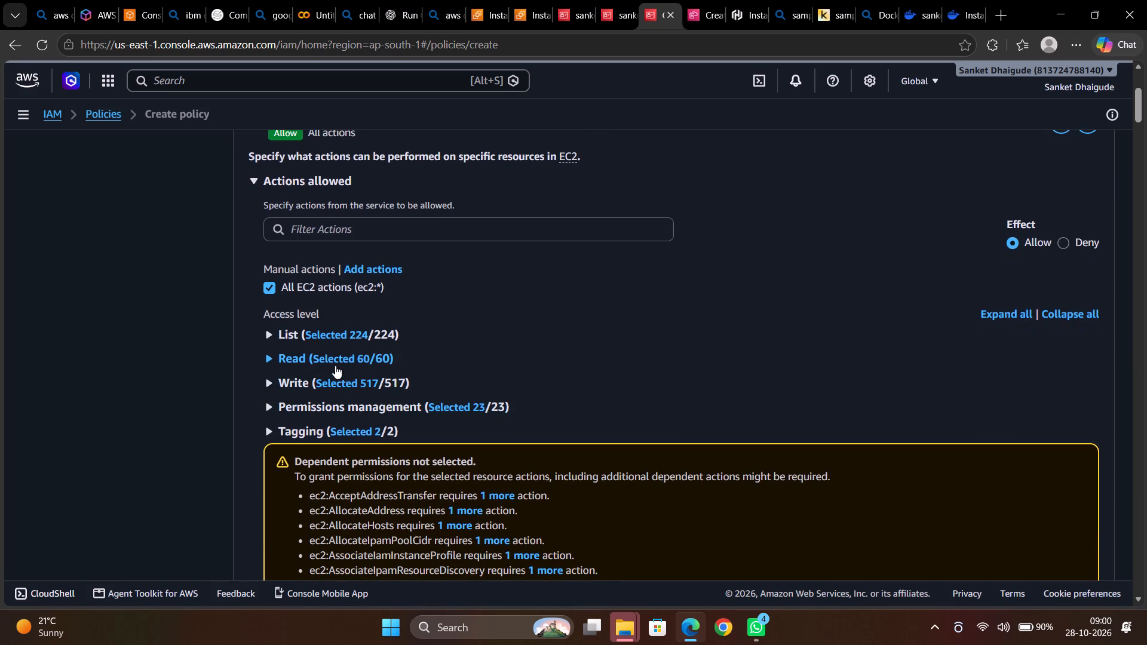
click(335, 352)
scroll(422, 389, down, 3)
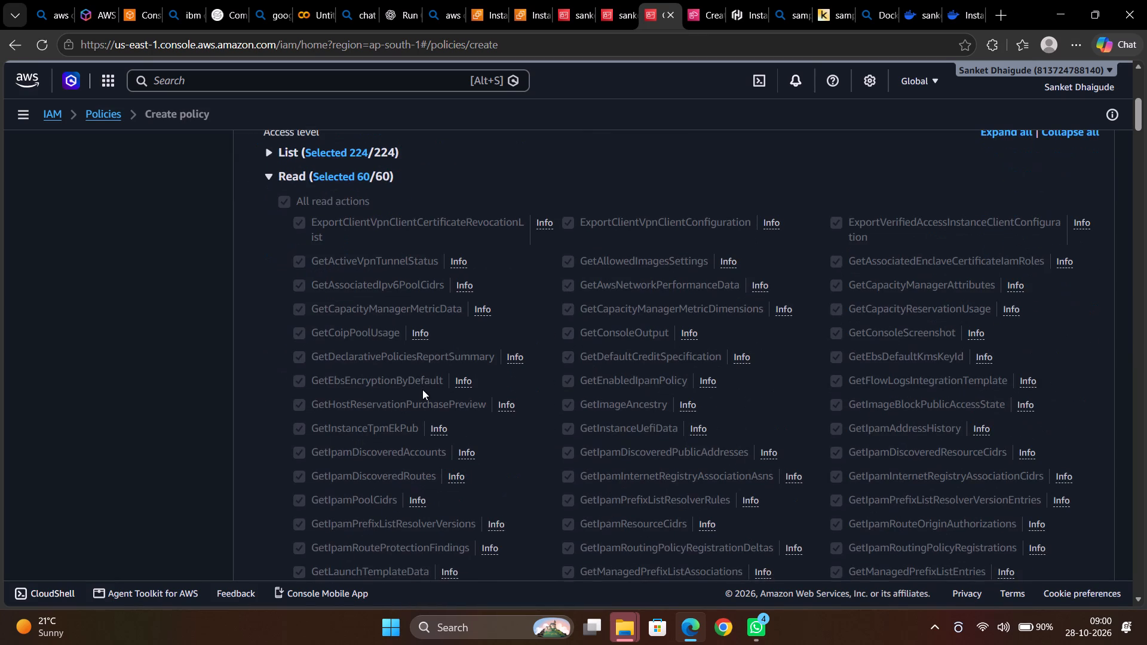
scroll(422, 389, up, 3)
scroll(422, 389, down, 4)
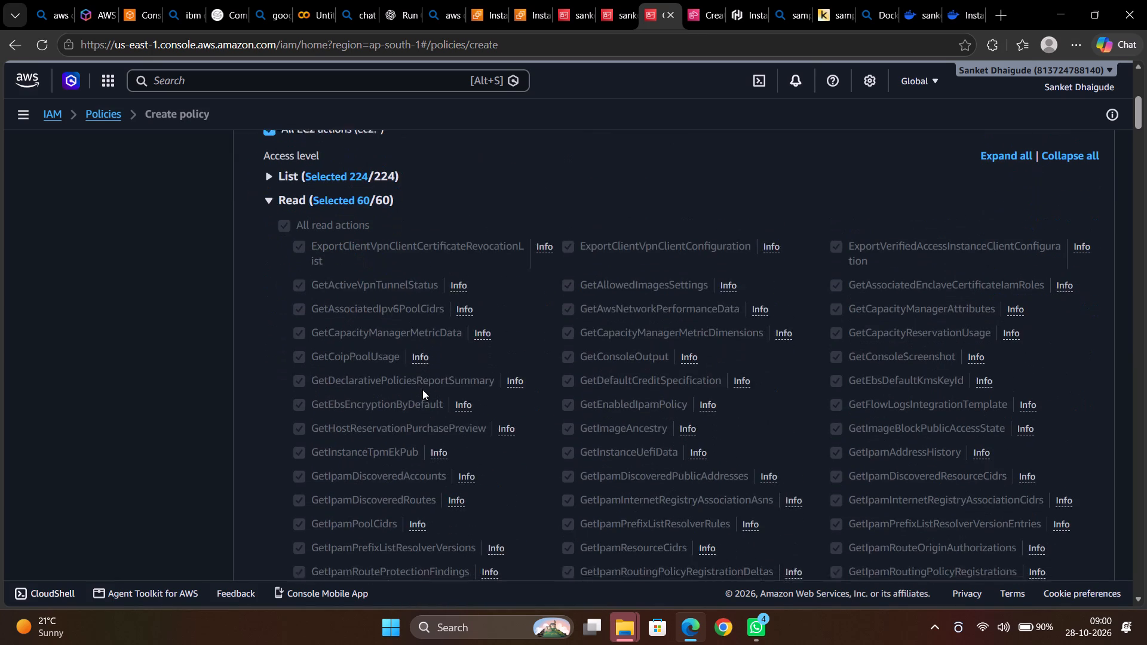
scroll(422, 389, down, 7)
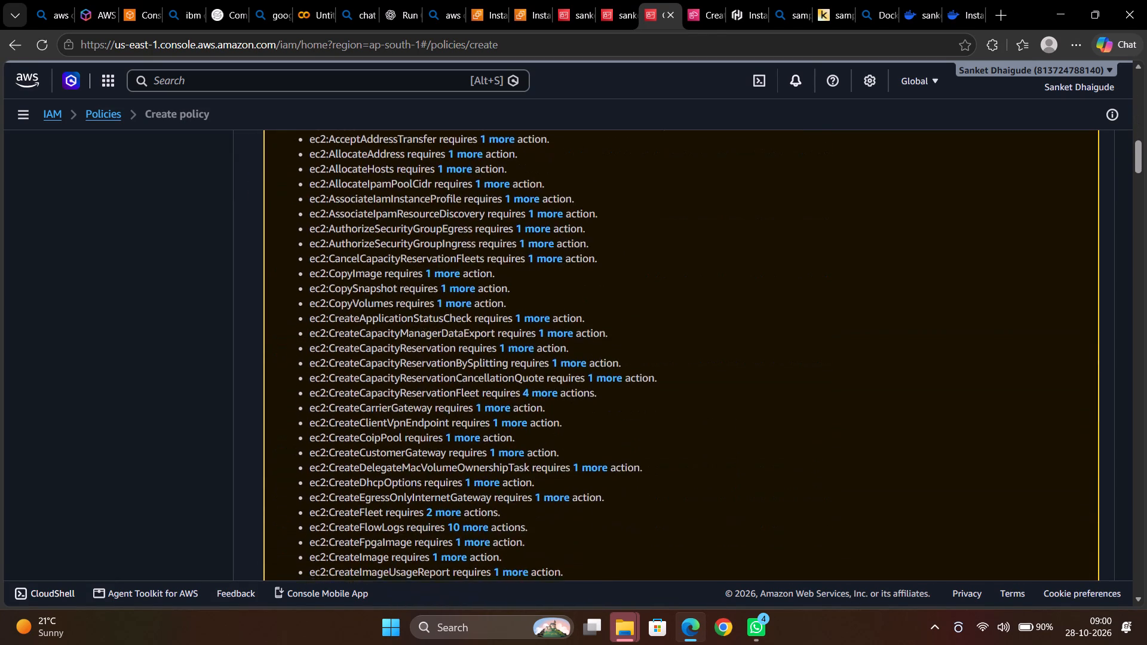
scroll(422, 389, down, 6)
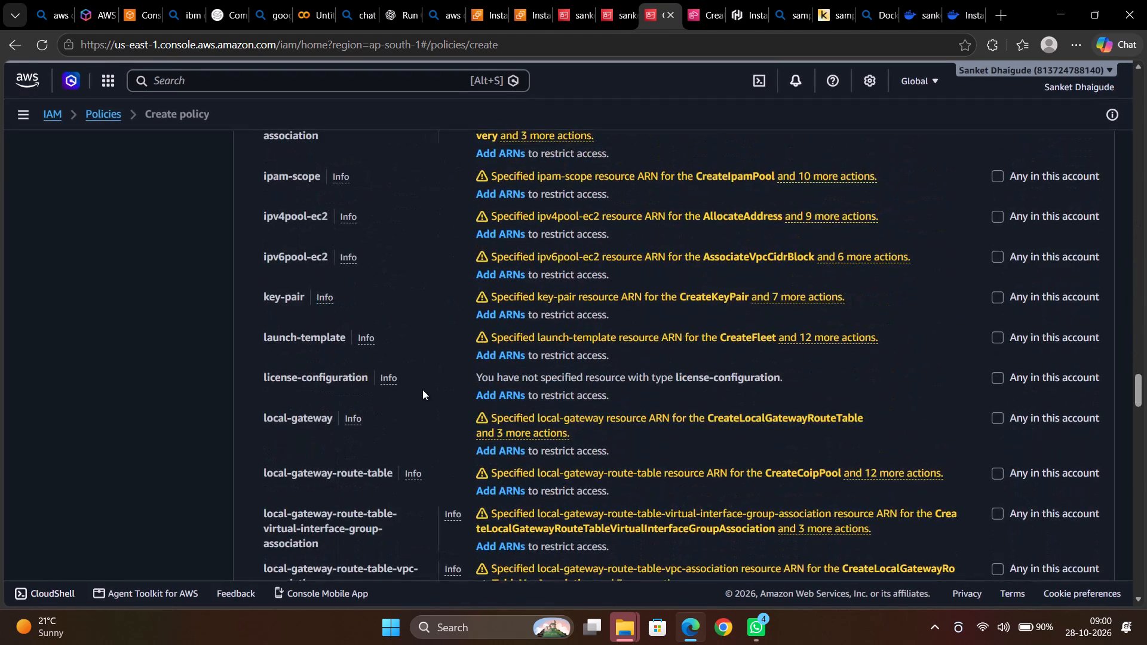
scroll(422, 389, up, 6)
scroll(422, 389, down, 20)
scroll(422, 389, down, 3)
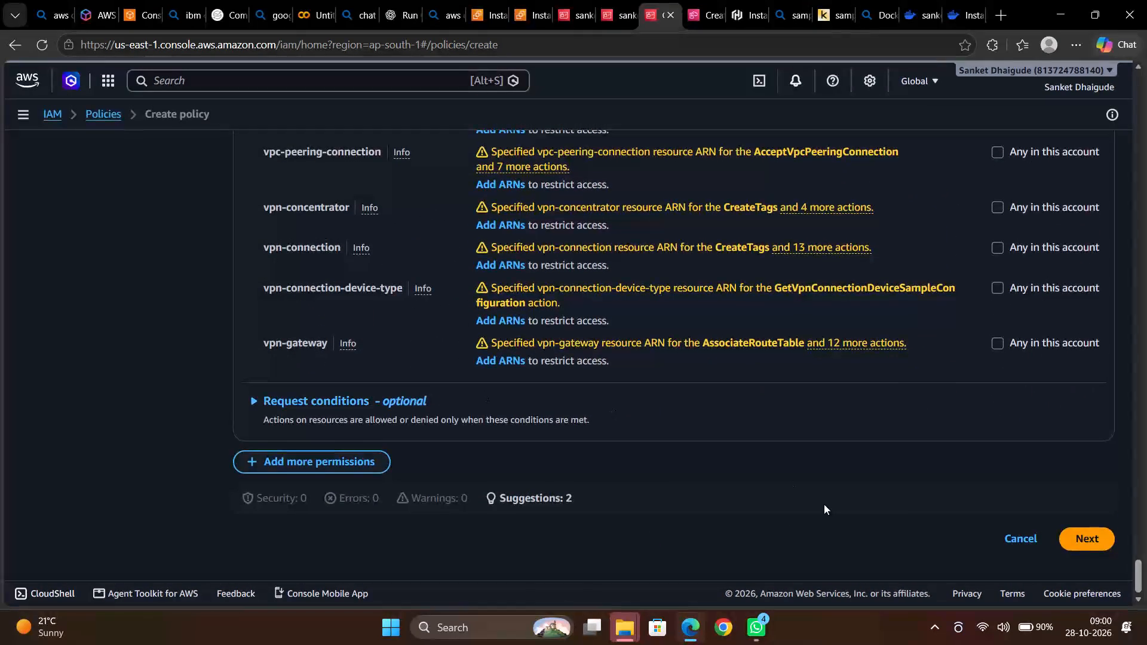
click(1099, 537)
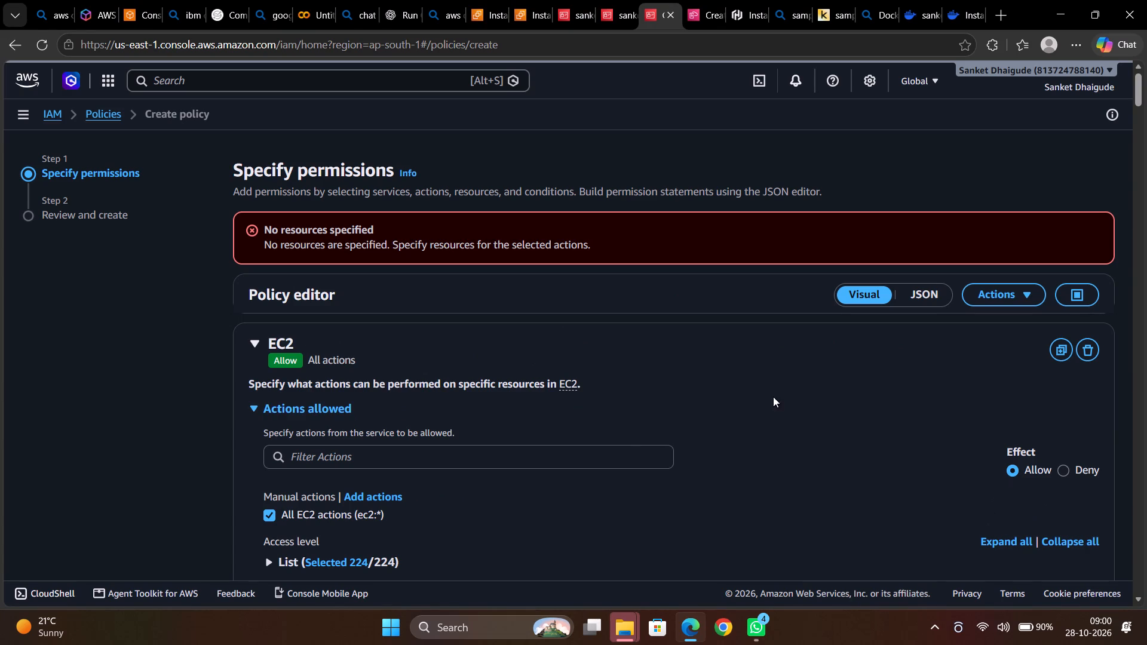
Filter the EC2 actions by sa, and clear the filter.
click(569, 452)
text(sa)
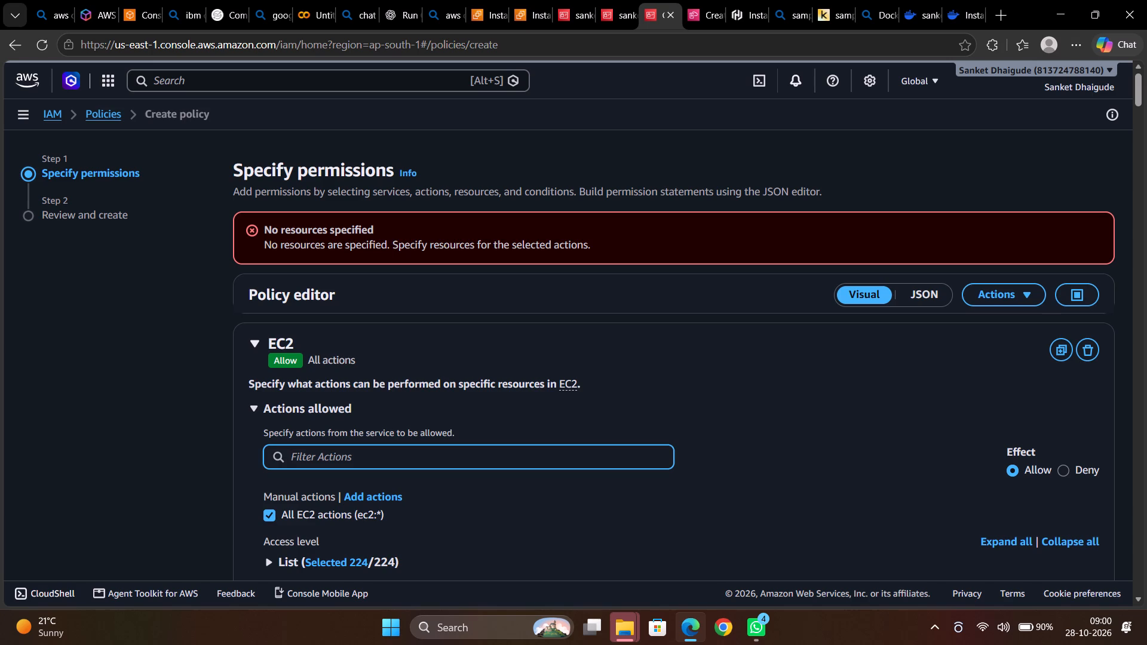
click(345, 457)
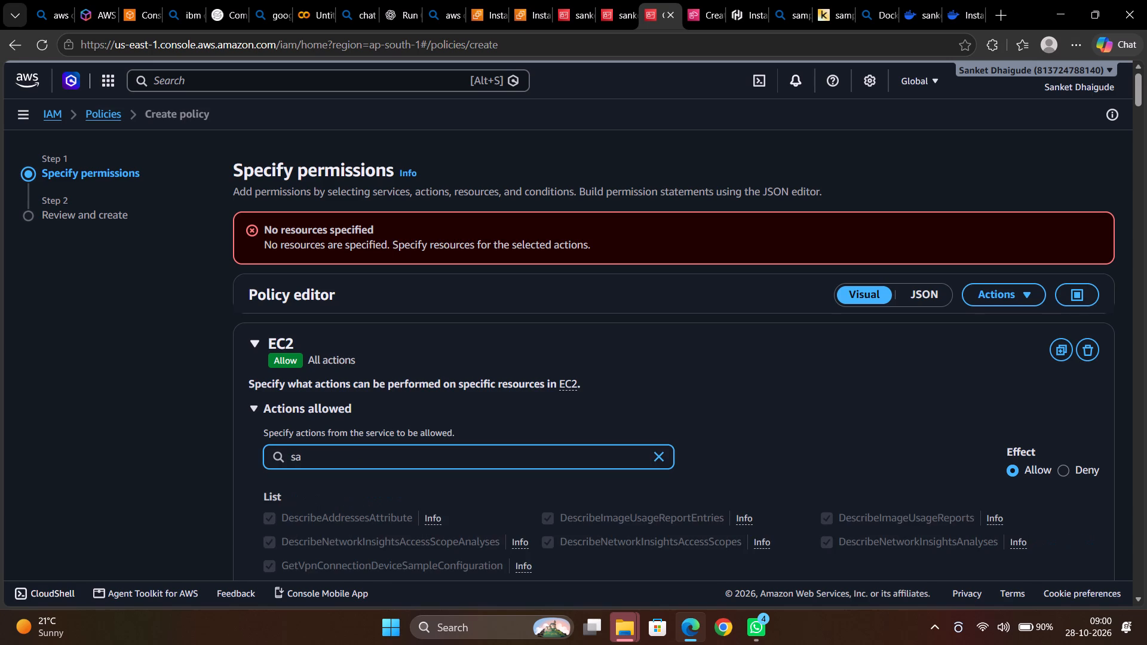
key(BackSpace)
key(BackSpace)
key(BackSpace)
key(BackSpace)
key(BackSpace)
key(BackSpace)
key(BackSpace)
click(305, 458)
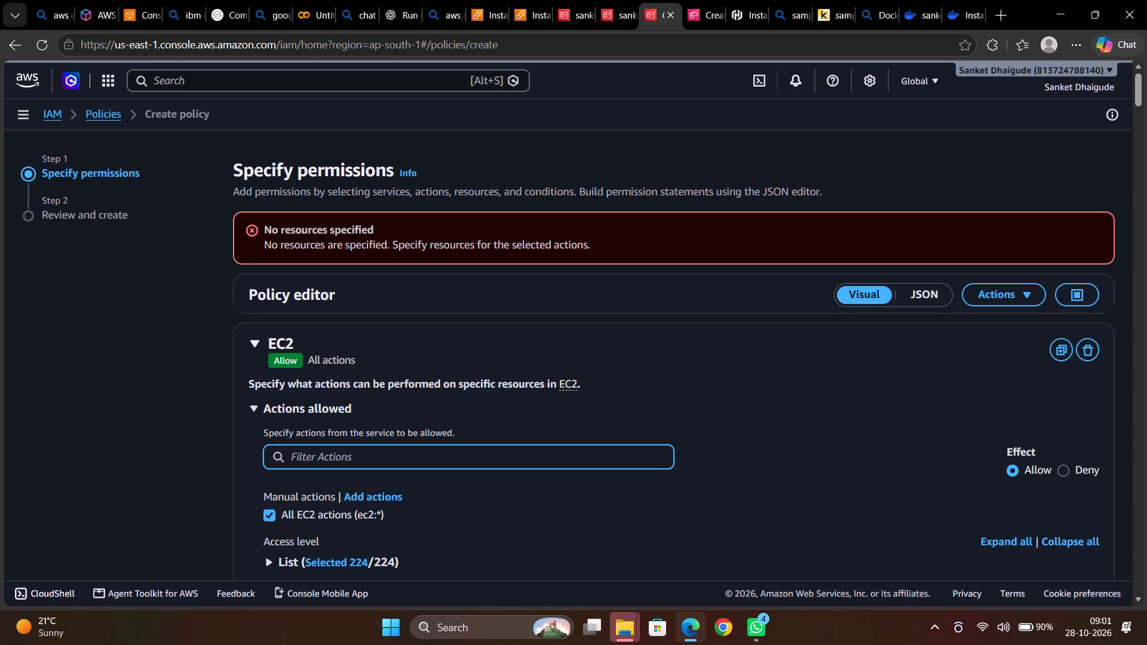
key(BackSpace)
Filter the EC2 actions by amazon and amazonco, and clear the filter.
key(a)
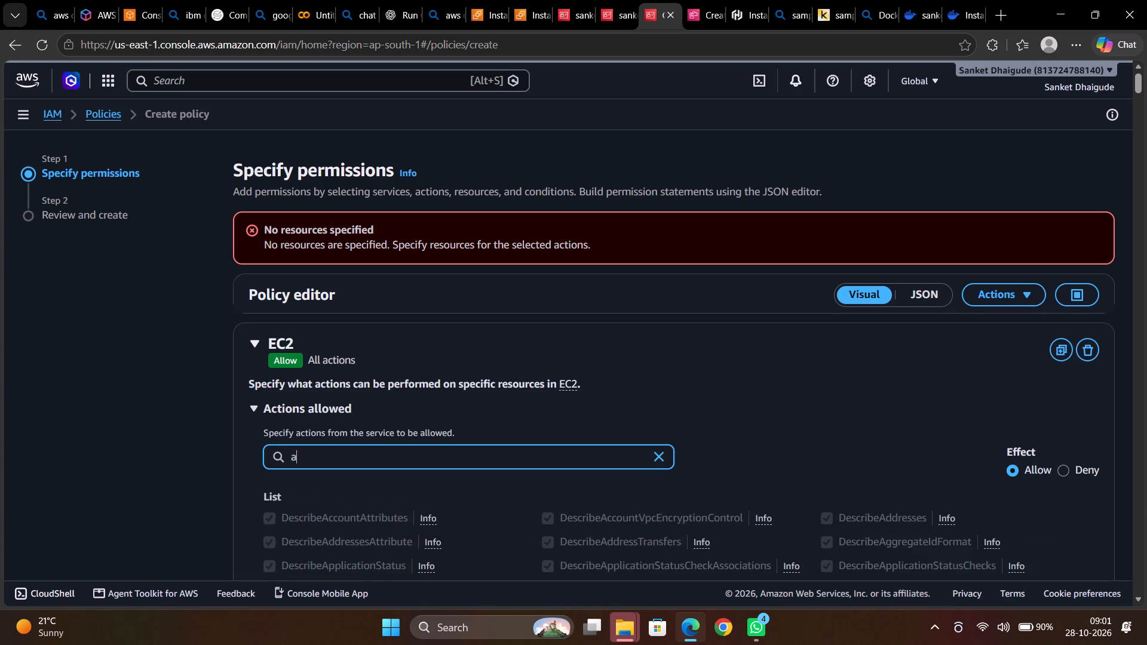
text(ma)
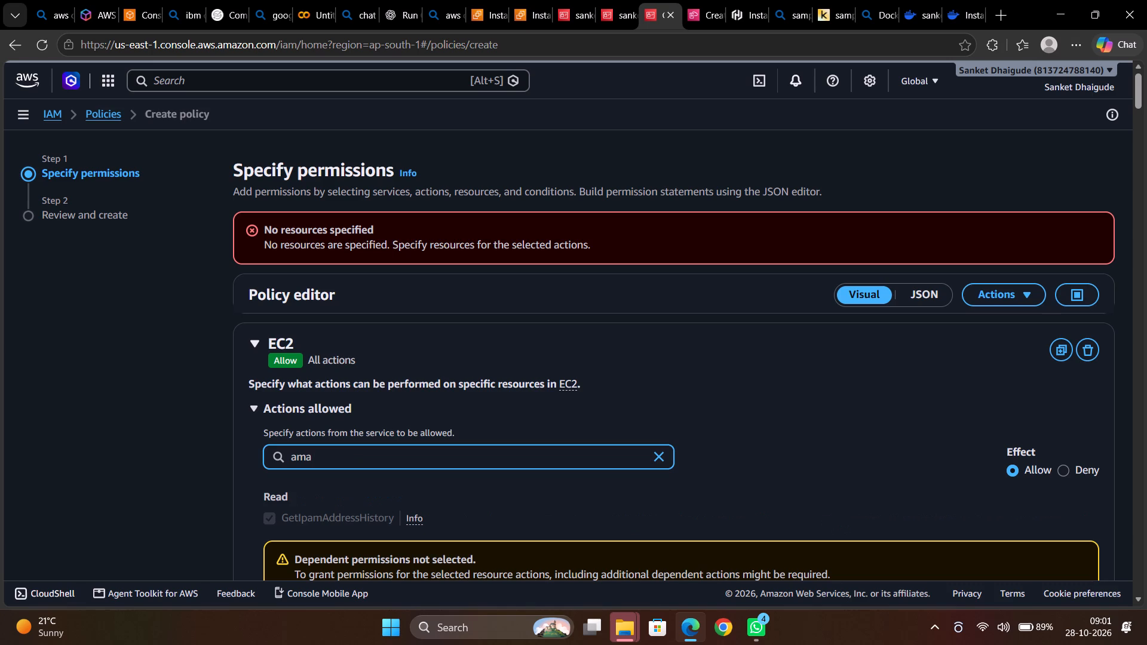
scroll(440, 497, down, 1)
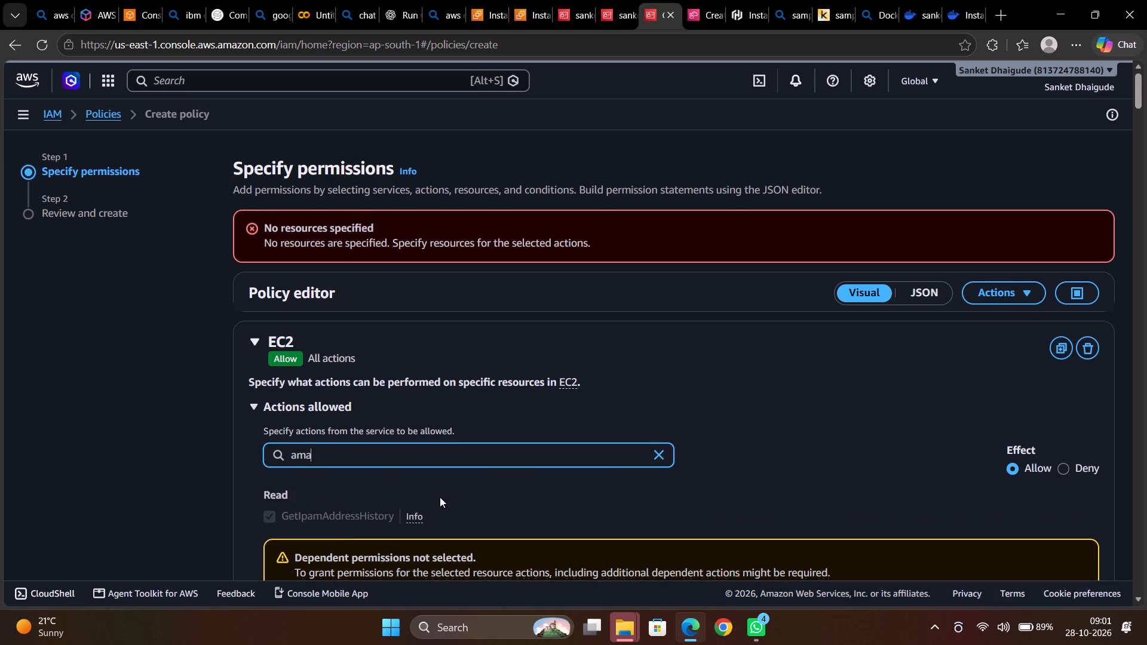
scroll(440, 497, down, 3)
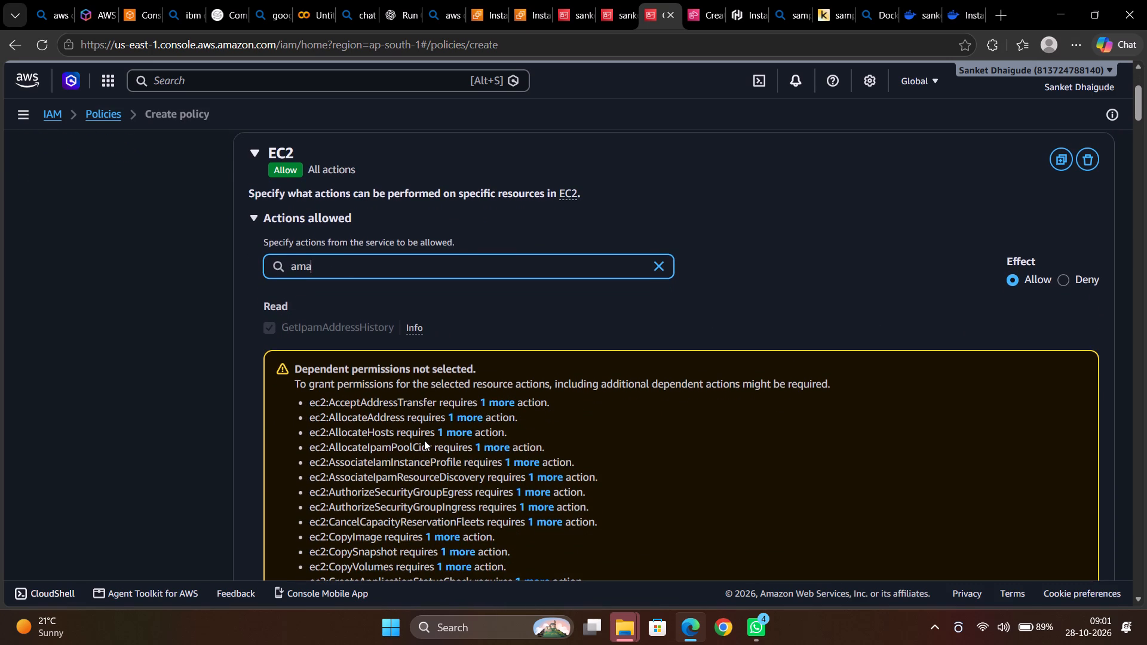
text(zon)
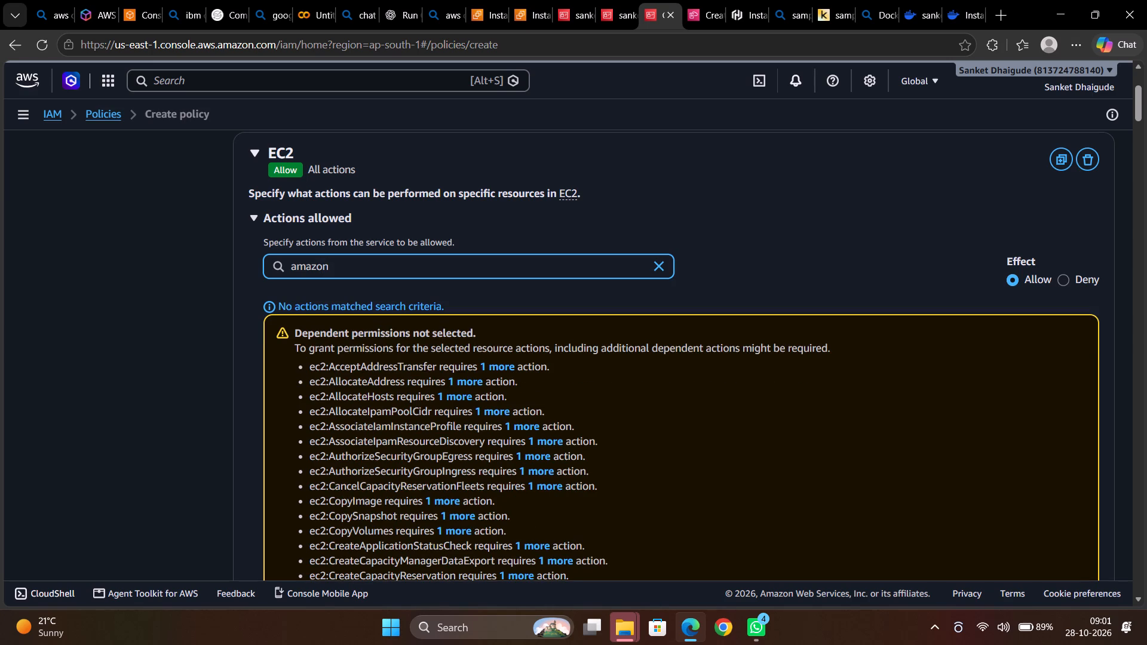
key(space)
key(BackSpace)
text(co)
key(BackSpace)
key(BackSpace)
key(BackSpace)
key(BackSpace)
key(BackSpace)
key(BackSpace)
key(BackSpace)
key(BackSpace)
key(BackSpace)
key(BackSpace)
key(BackSpace)
key(BackSpace)
key(BackSpace)
key(BackSpace)
key(BackSpace)
key(BackSpace)
key(BackSpace)
key(BackSpace)
key(BackSpace)
key(BackSpace)
key(BackSpace)
key(BackSpace)
key(BackSpace)
key(BackSpace)
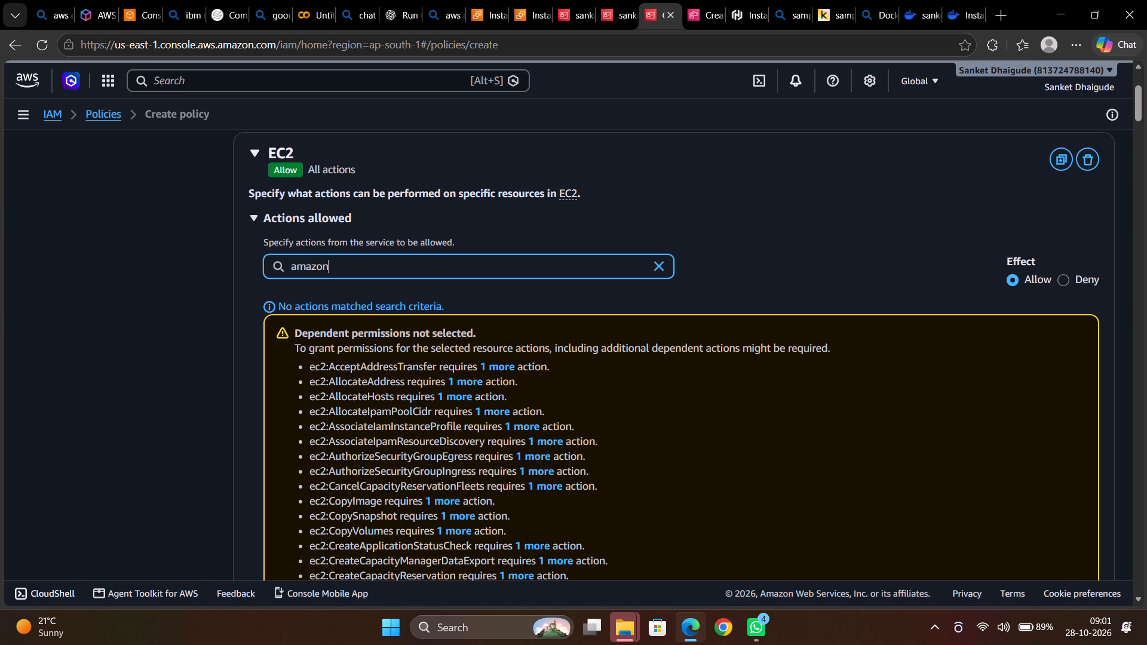
key(BackSpace)
key(BackSpace)
key(BackSpace)
key(BackSpace)
Generate the policy's CloudFormation template, examine its JSON, and close it.
scroll(740, 366, up, 4)
click(984, 301)
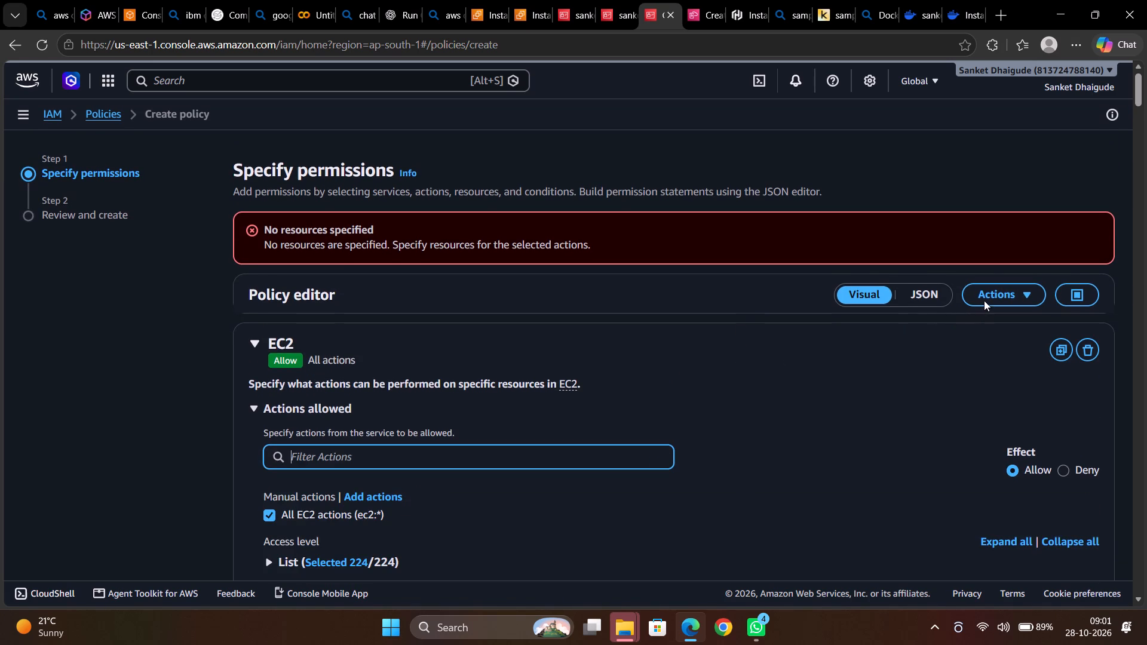
click(989, 297)
triple_click(1019, 293)
triple_click(1019, 293)
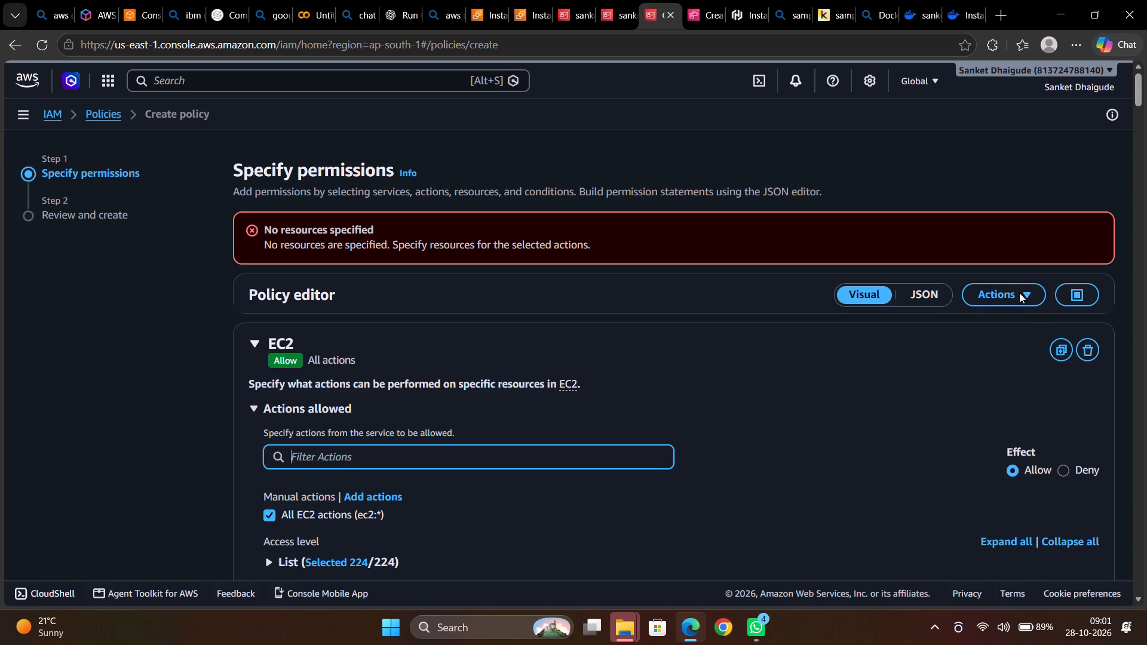
click(1019, 293)
click(1019, 296)
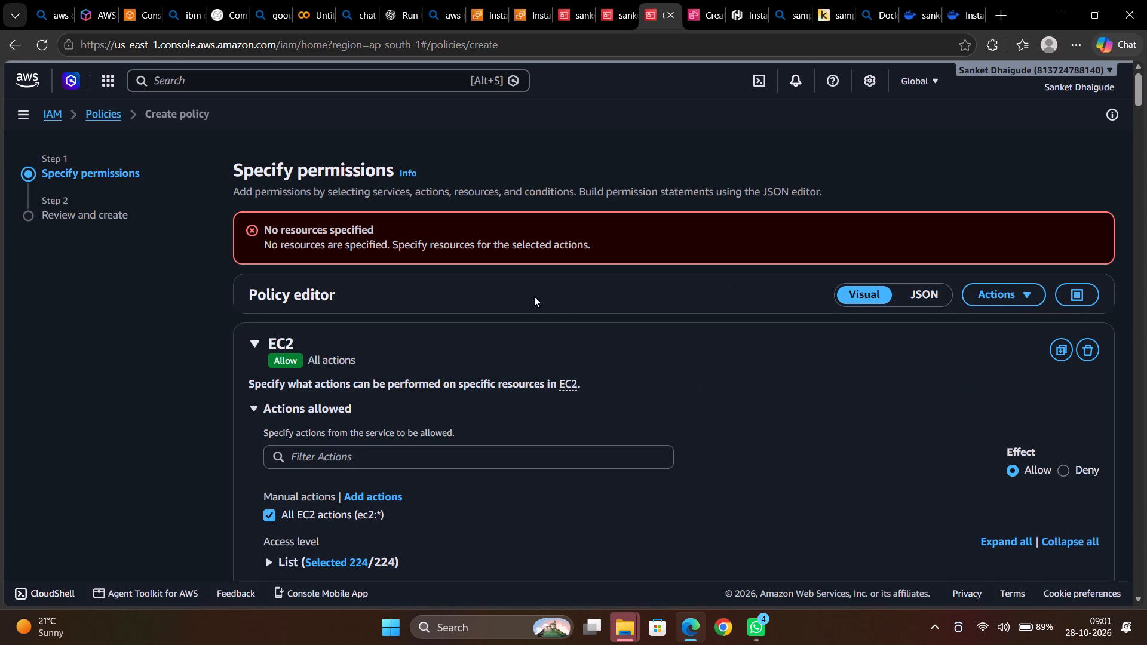
click(995, 290)
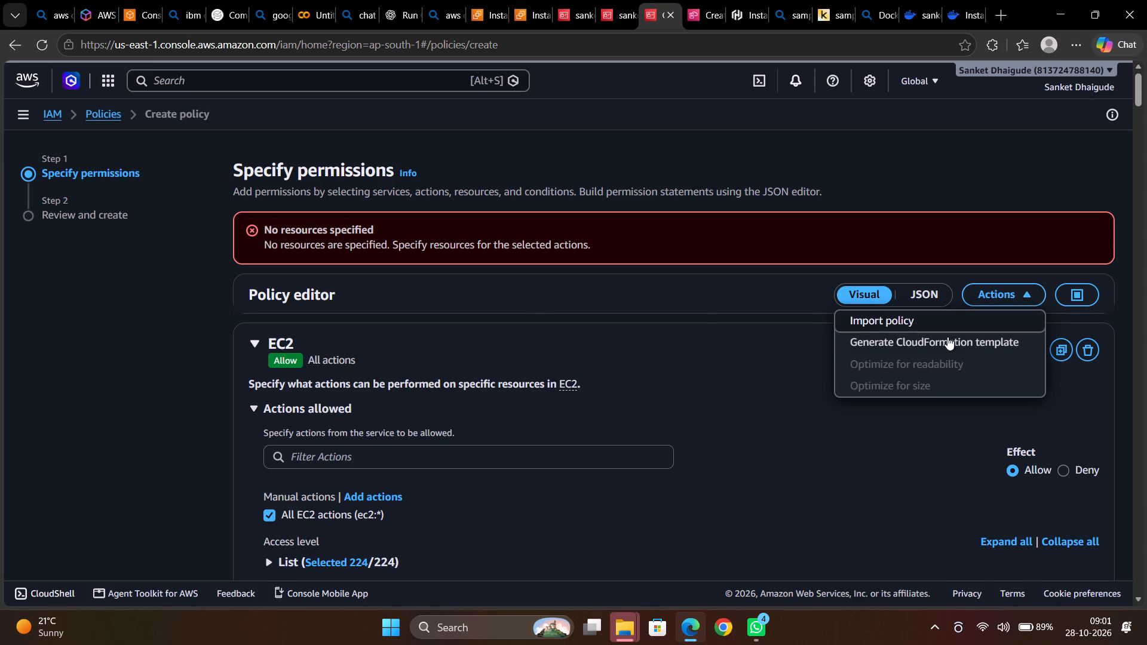
click(937, 344)
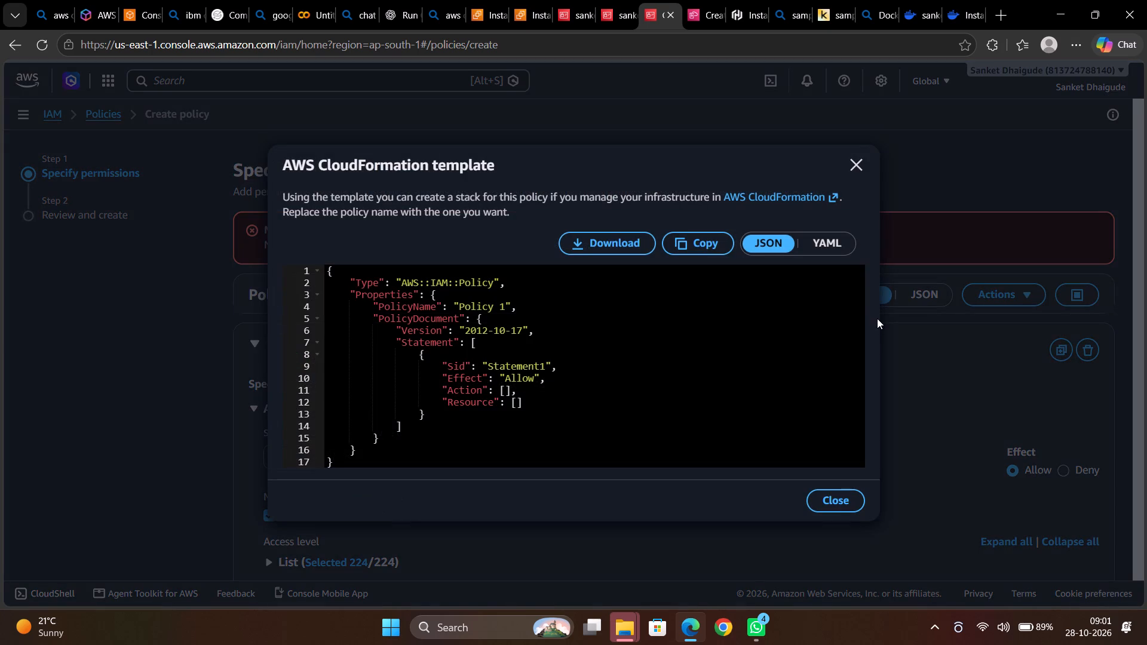
scroll(625, 380, down, 1)
scroll(625, 380, up, 4)
scroll(625, 380, down, 3)
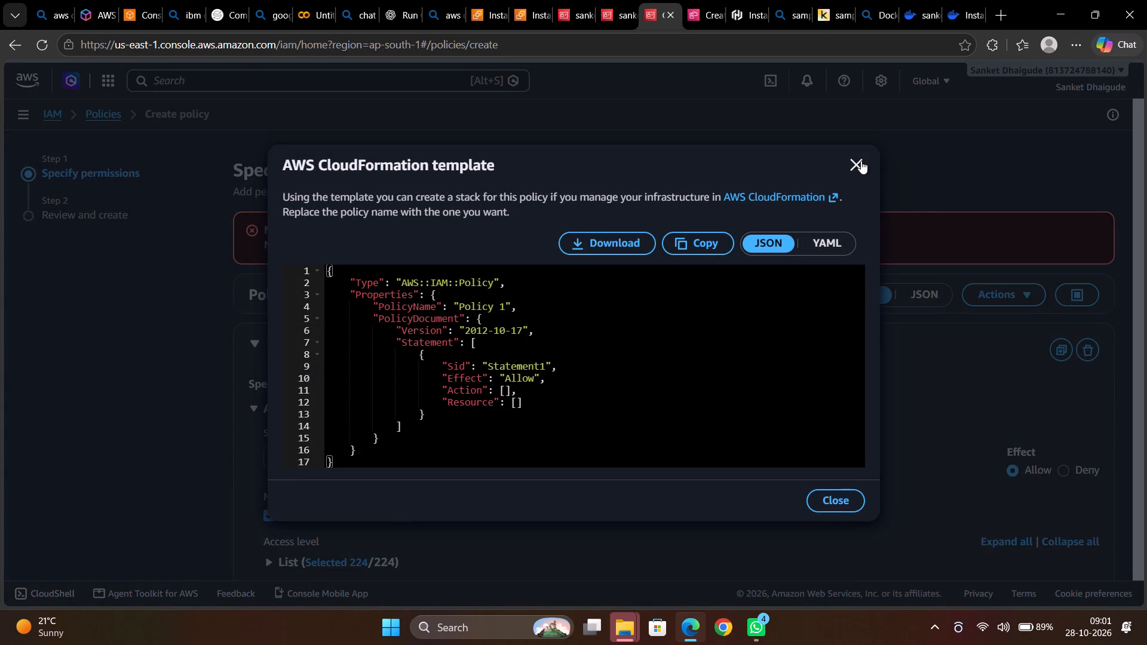
click(860, 161)
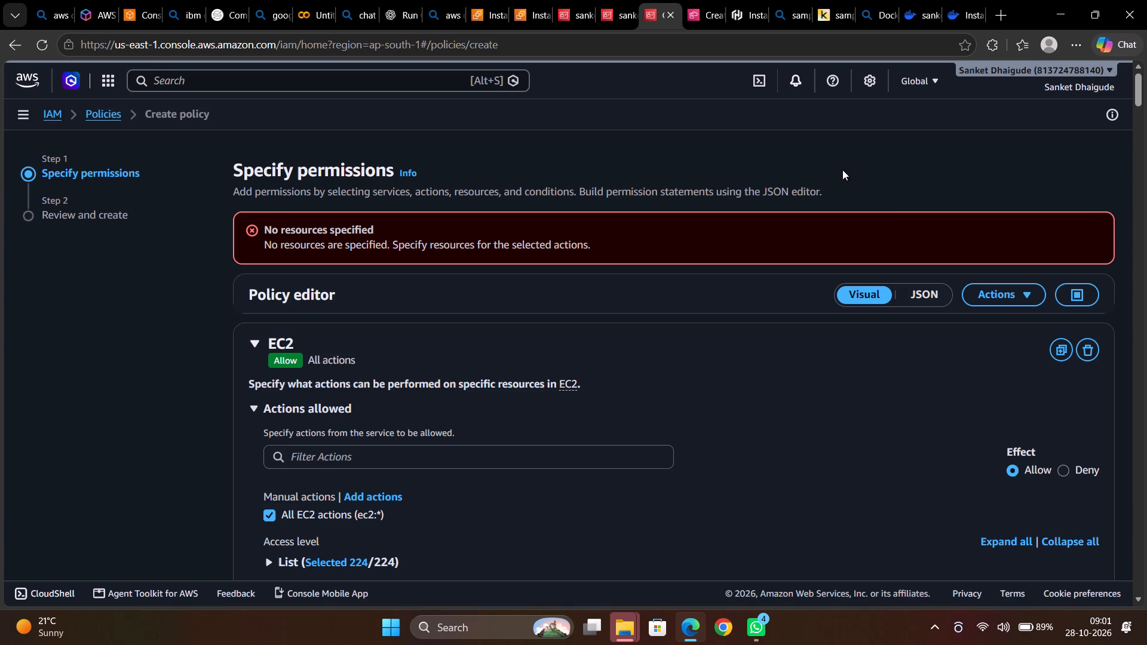
Import the AccessAnalyzerServiceRolePolicy policy into the new policy.
click(982, 294)
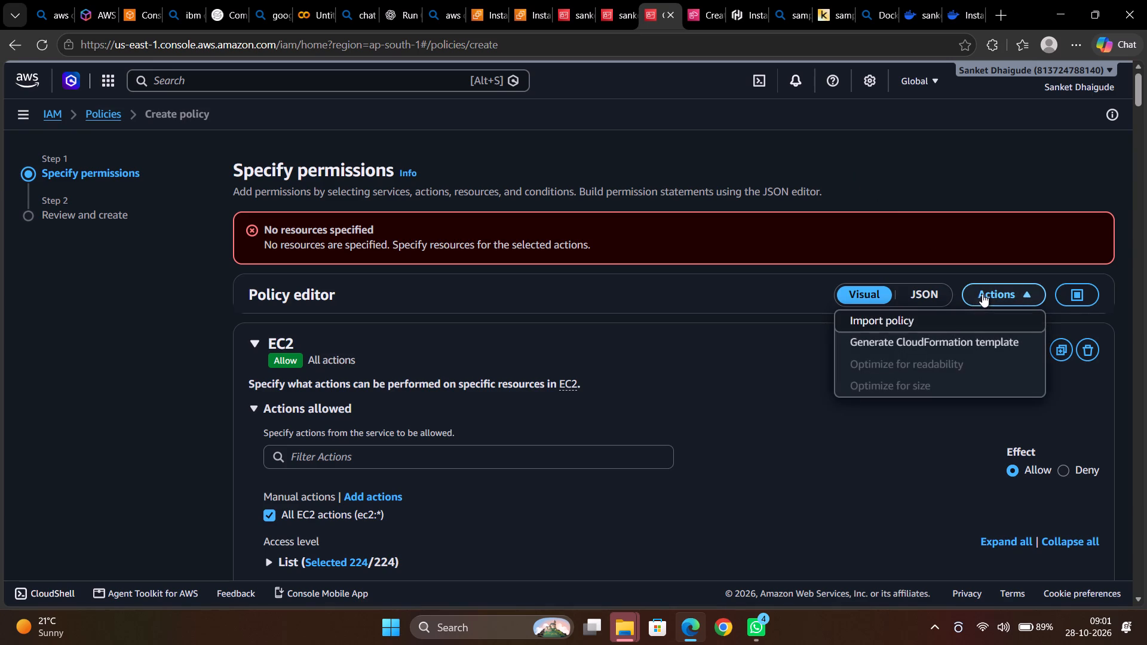
click(925, 315)
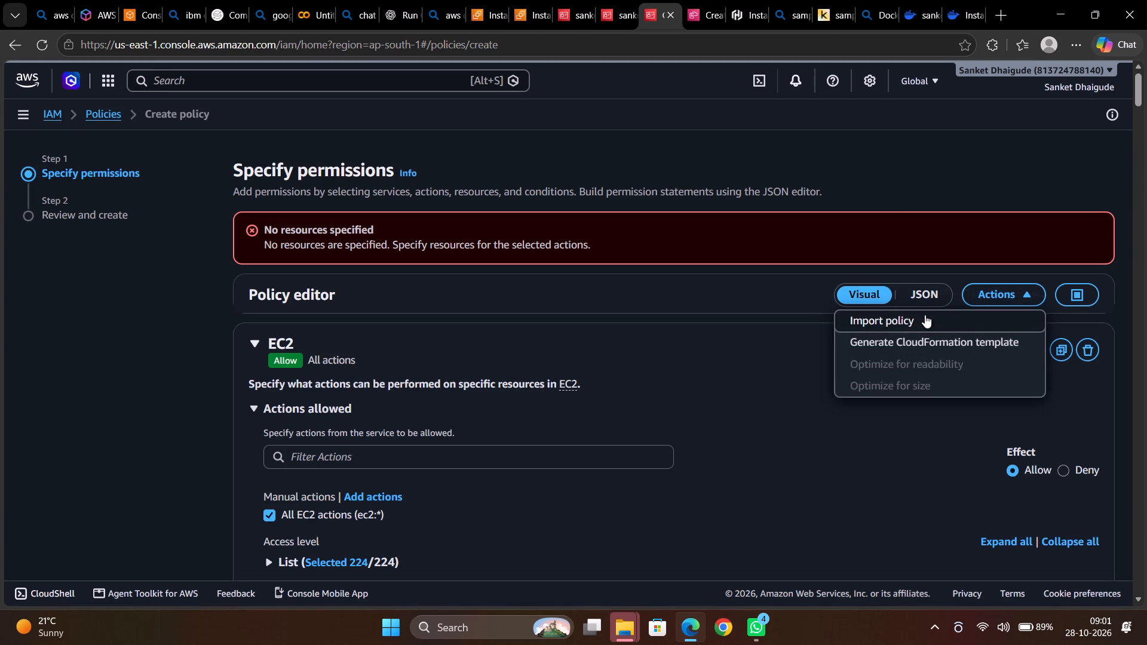
click(925, 315)
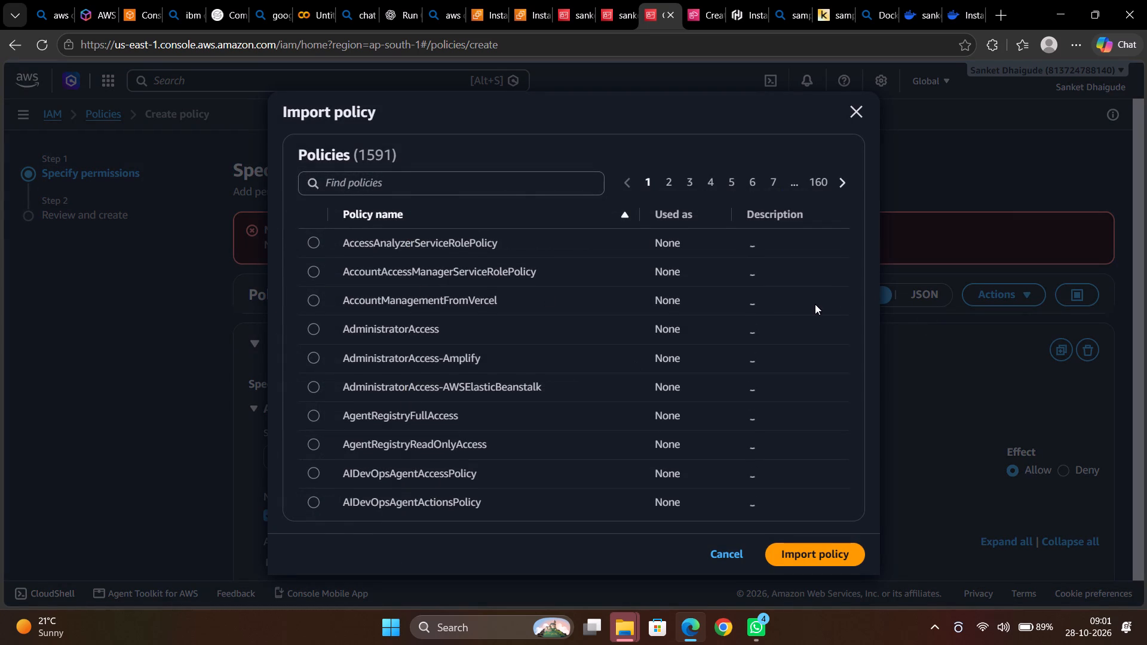
click(992, 294)
click(921, 320)
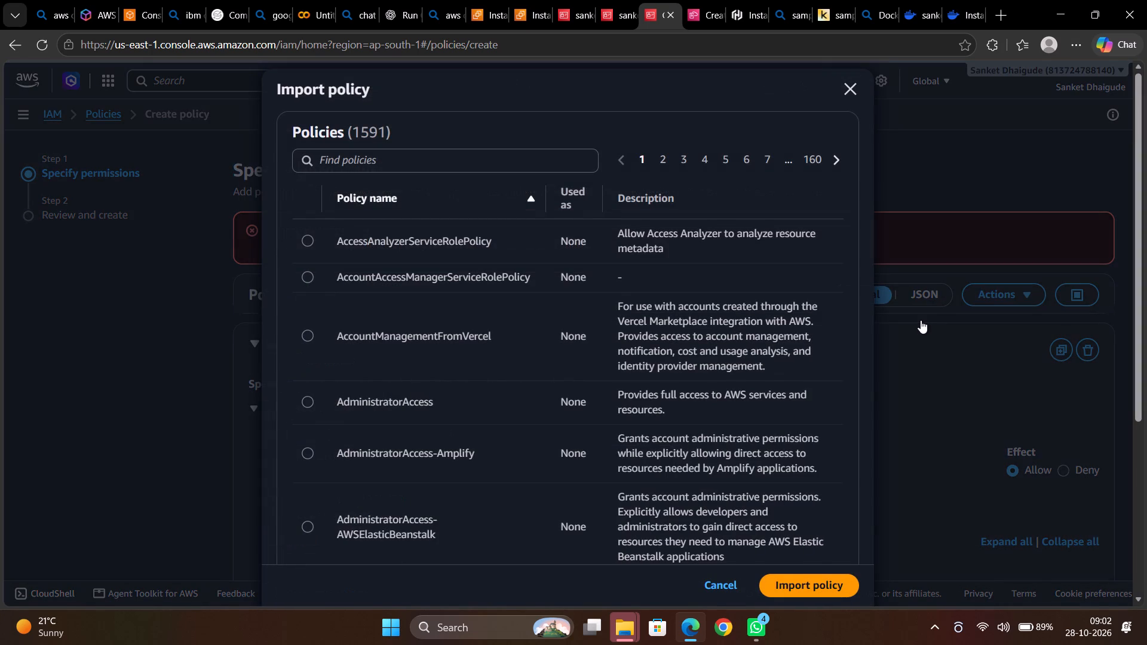
scroll(921, 320, down, 1)
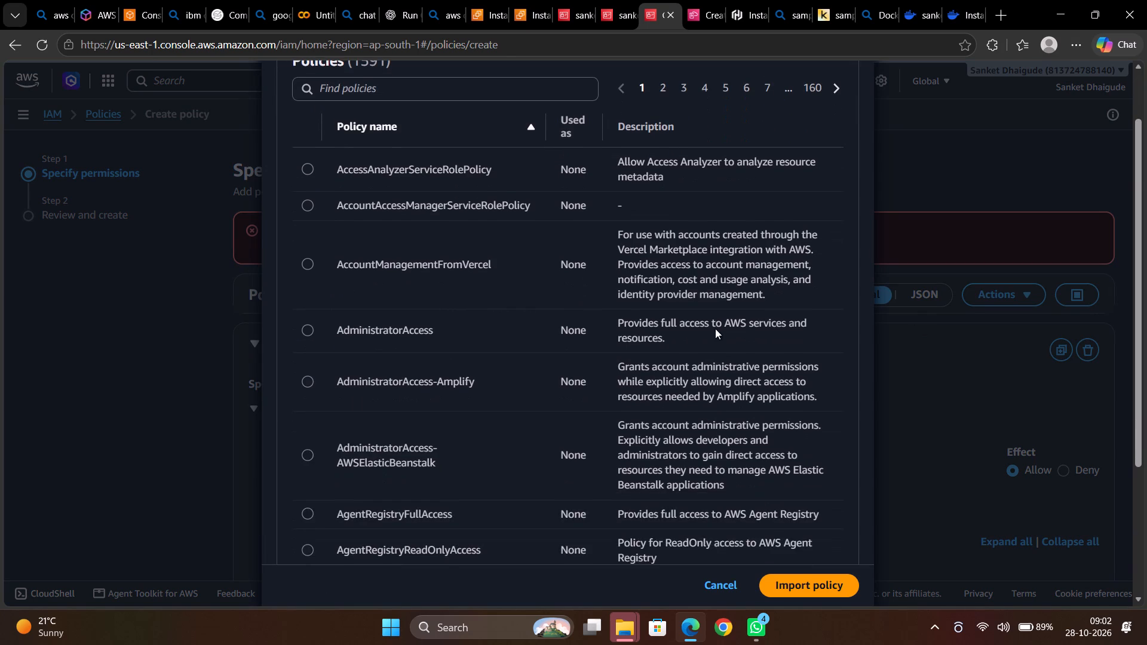
scroll(715, 328, down, 5)
scroll(715, 328, up, 4)
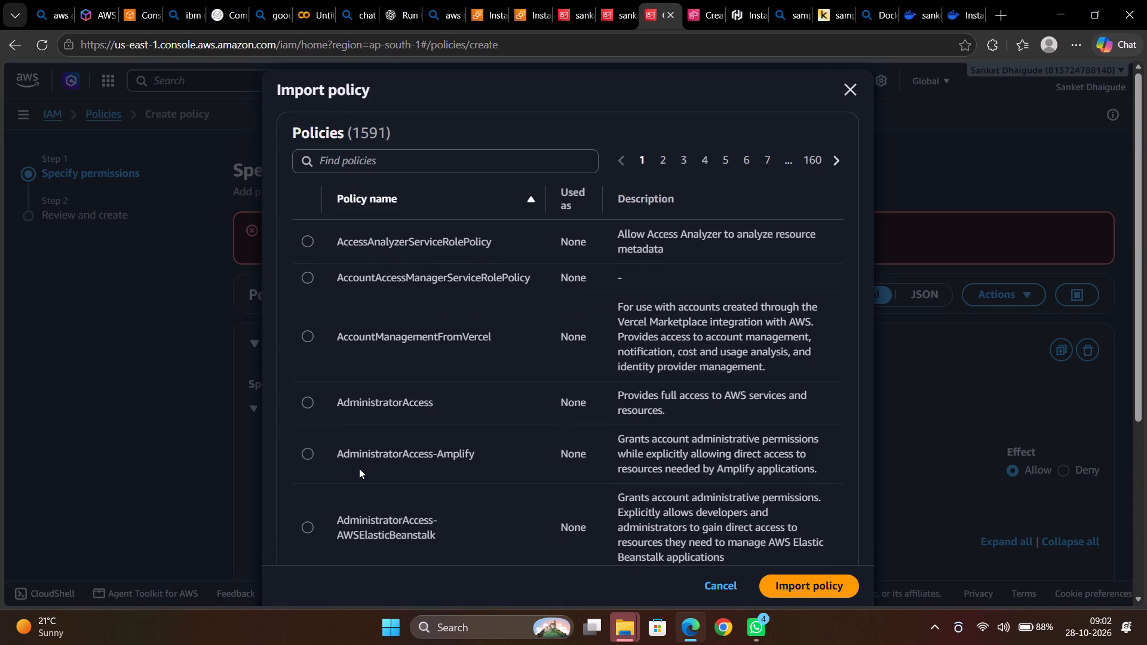
click(306, 244)
click(805, 586)
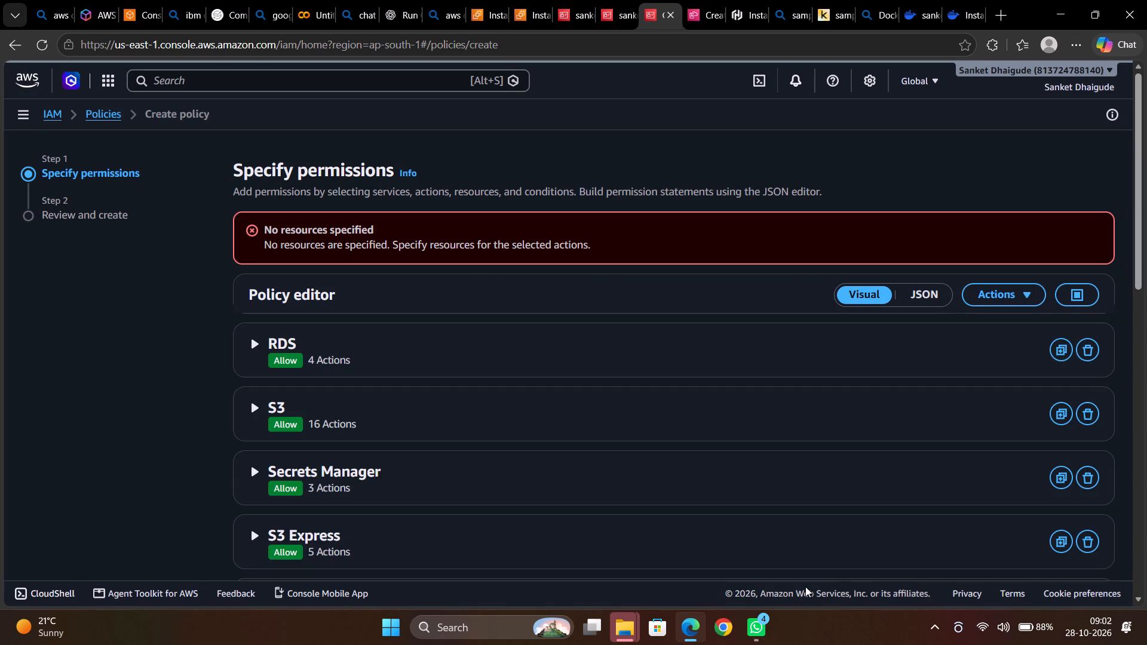
Look through the imported service permission blocks and try to continue to the review.
scroll(480, 504, down, 2)
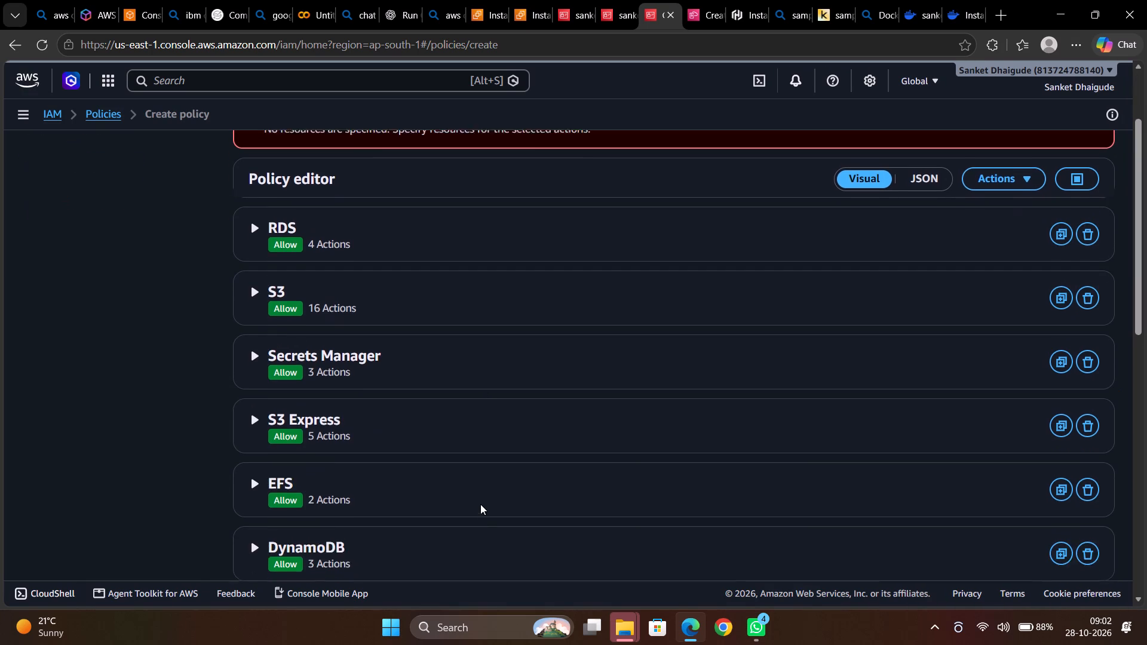
scroll(480, 504, down, 3)
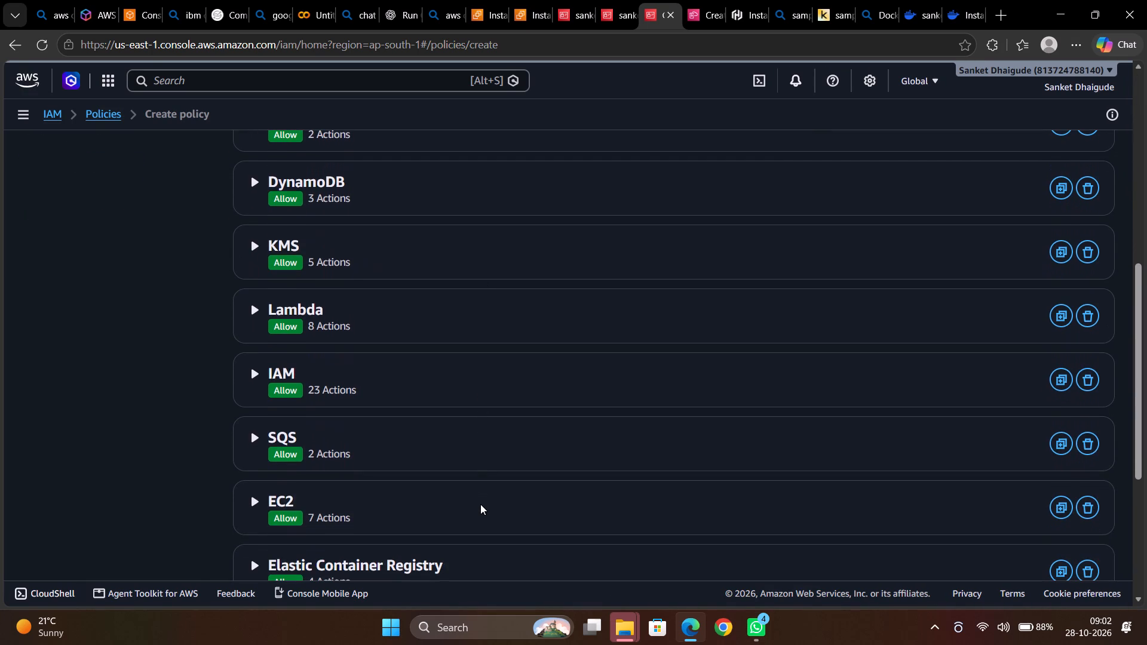
scroll(592, 371, down, 5)
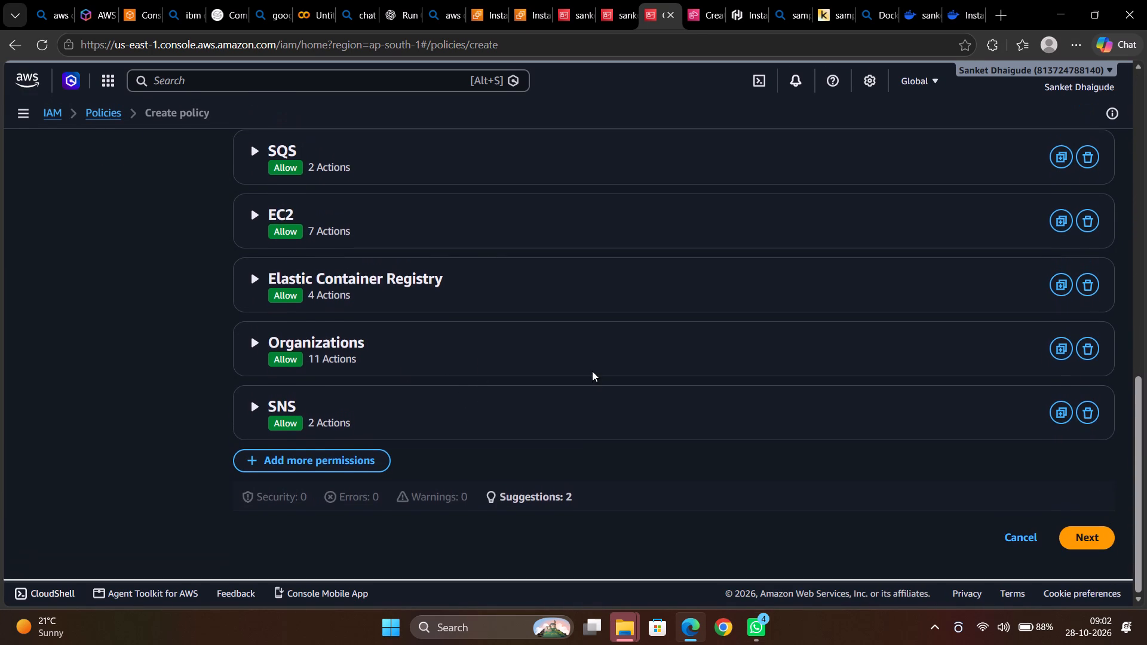
click(1096, 535)
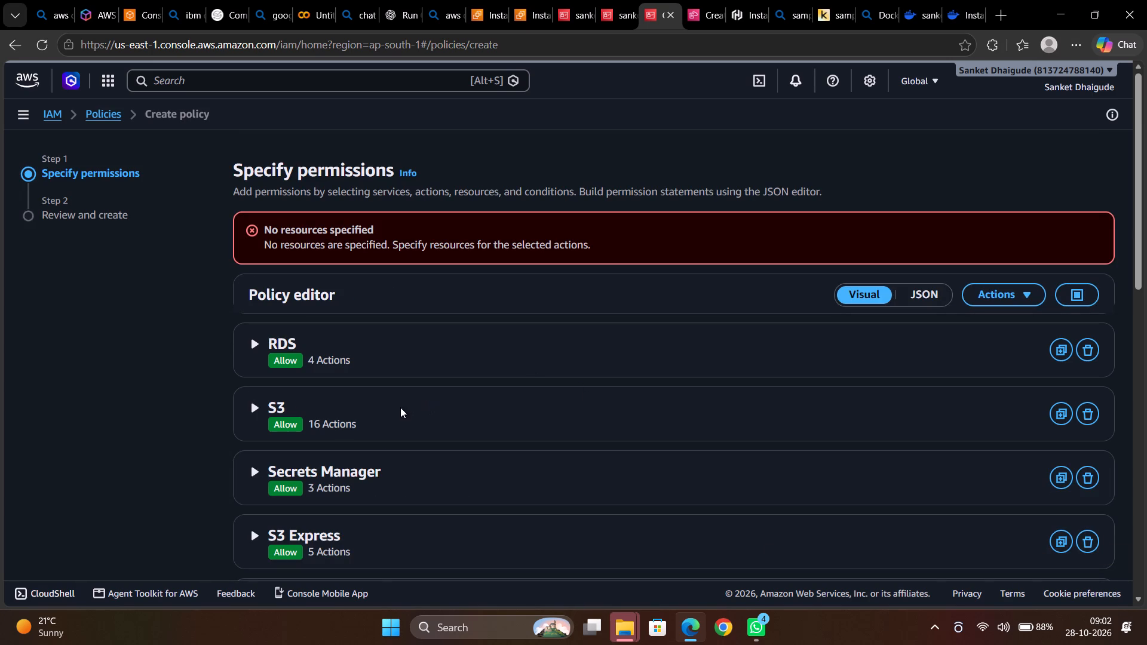
Expand the S3 permission block, filter its actions by s to examine them, and clear the filter.
click(260, 409)
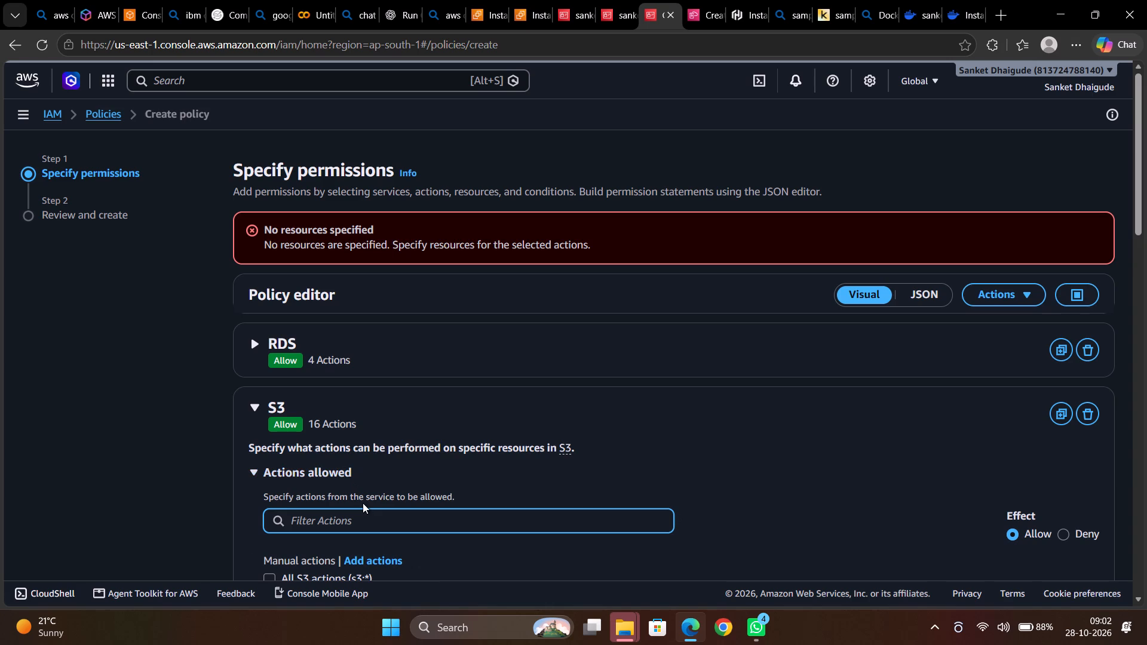
click(365, 517)
key(s)
scroll(436, 482, down, 1)
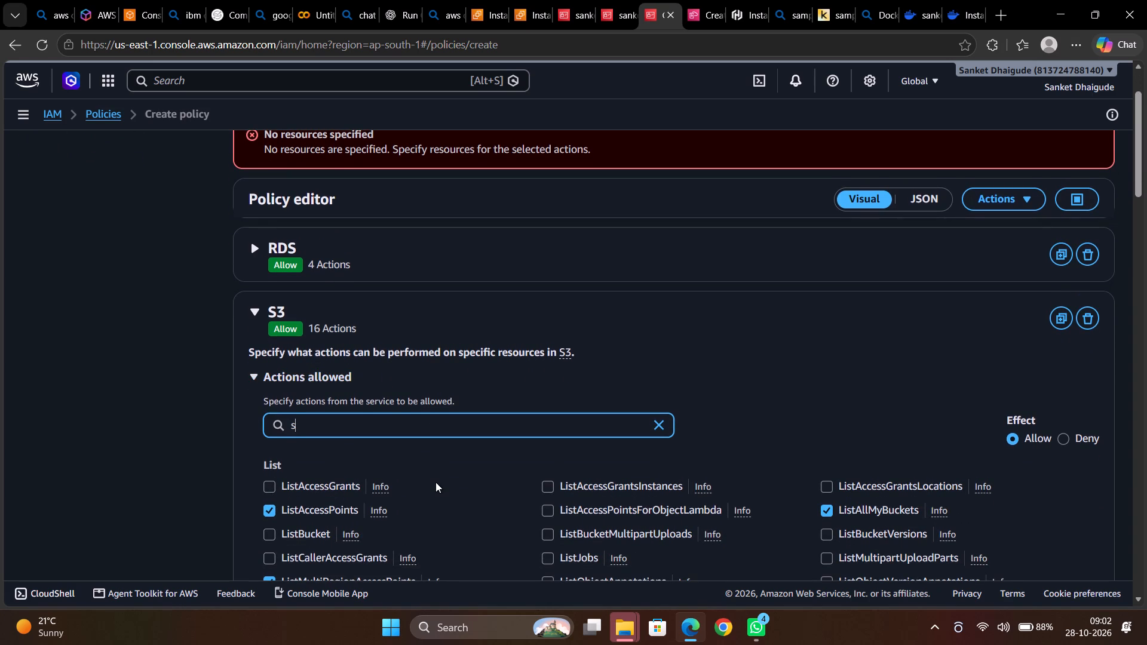
scroll(436, 482, down, 6)
scroll(436, 482, up, 4)
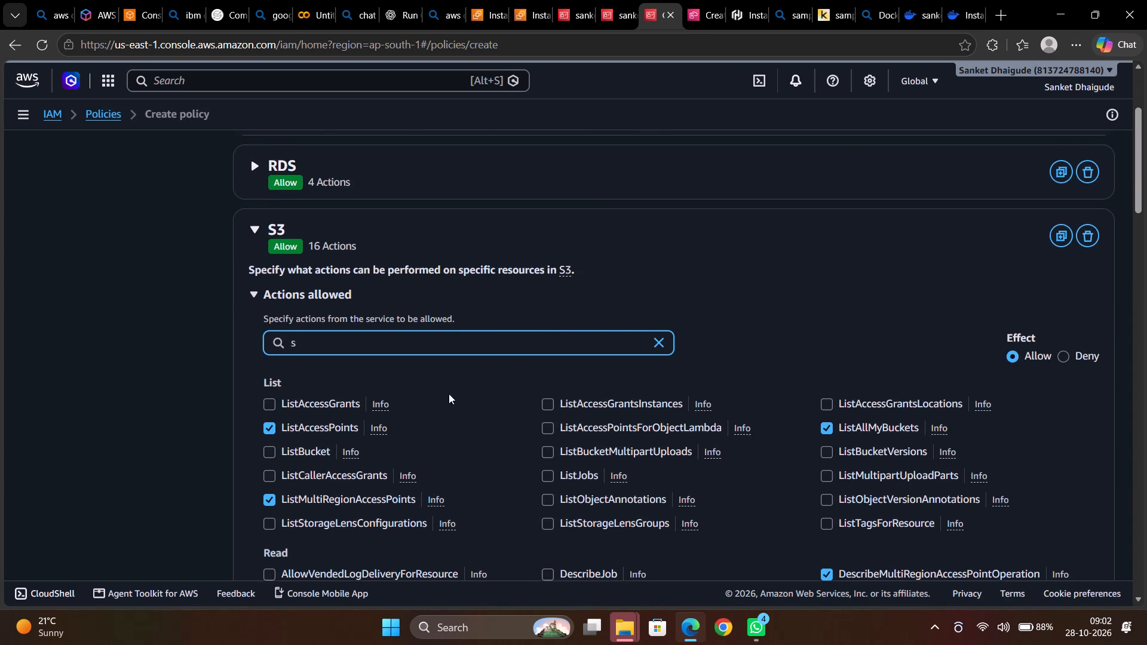
click(661, 344)
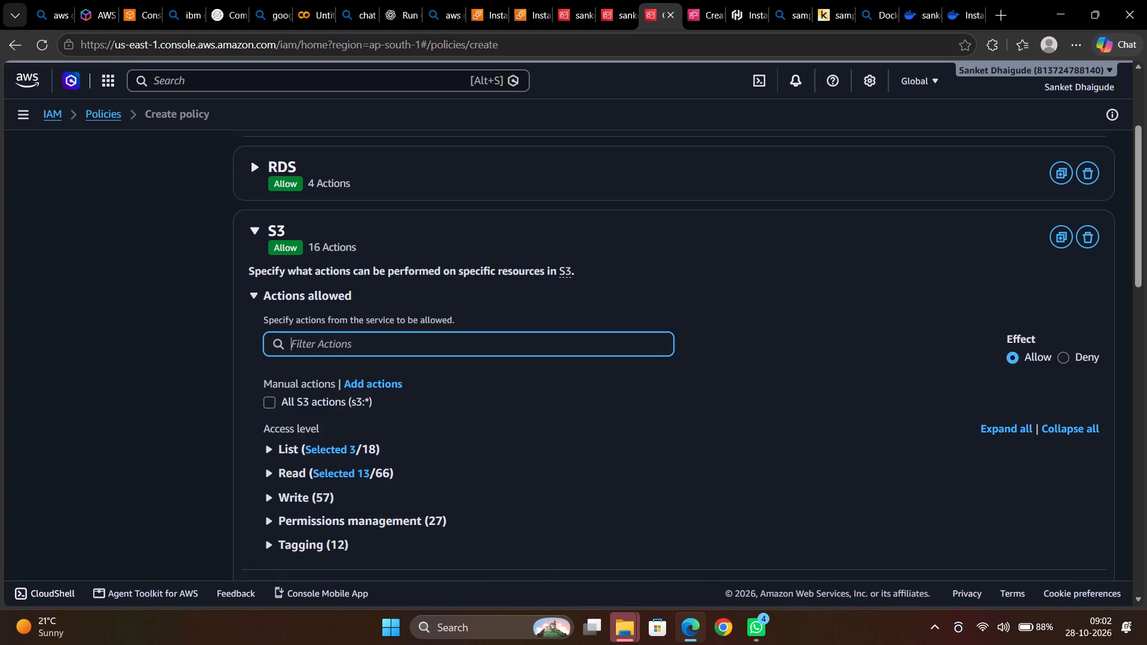
Filter the S3 block's allowed actions by az, and clear the filter.
scroll(562, 340, left, 1)
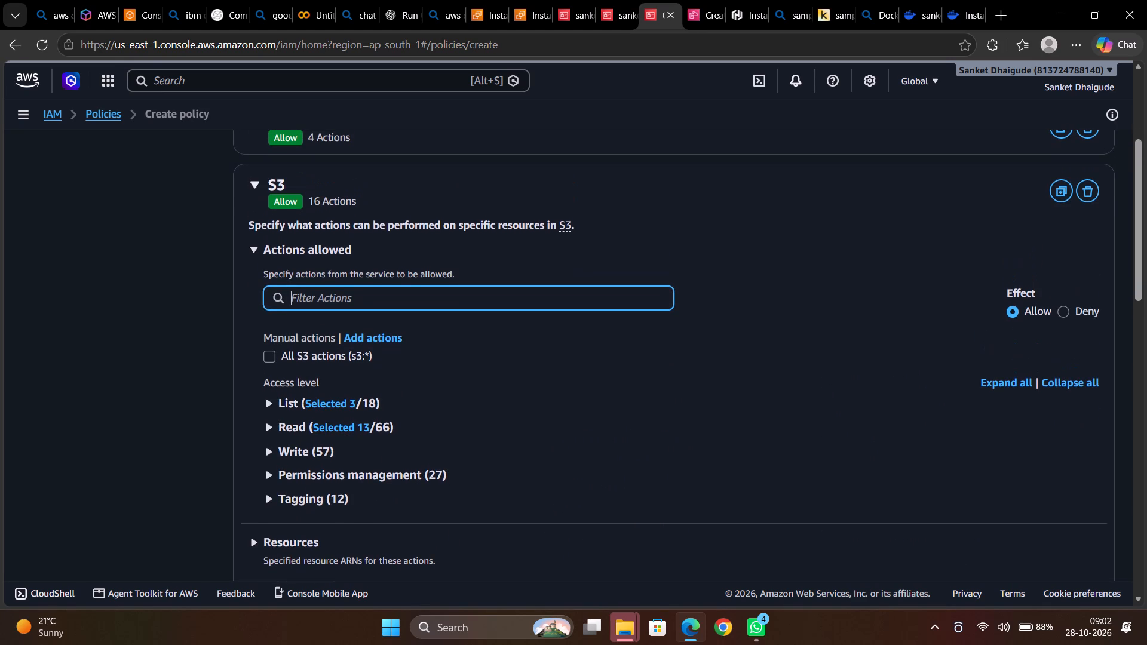
scroll(562, 340, left, 2)
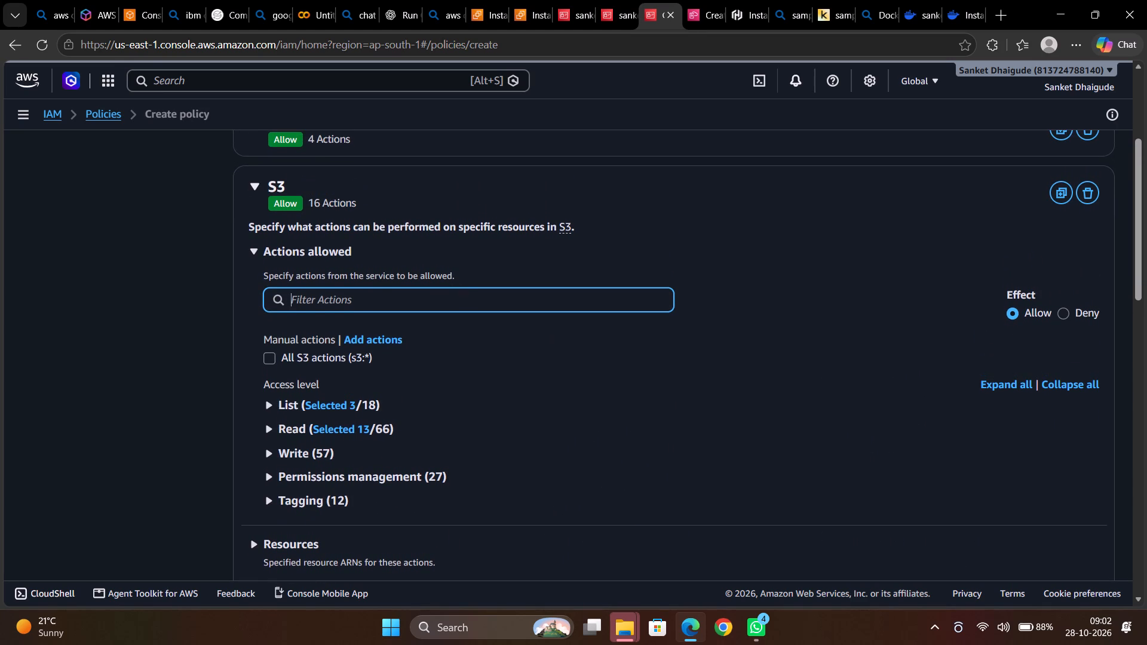
text(az)
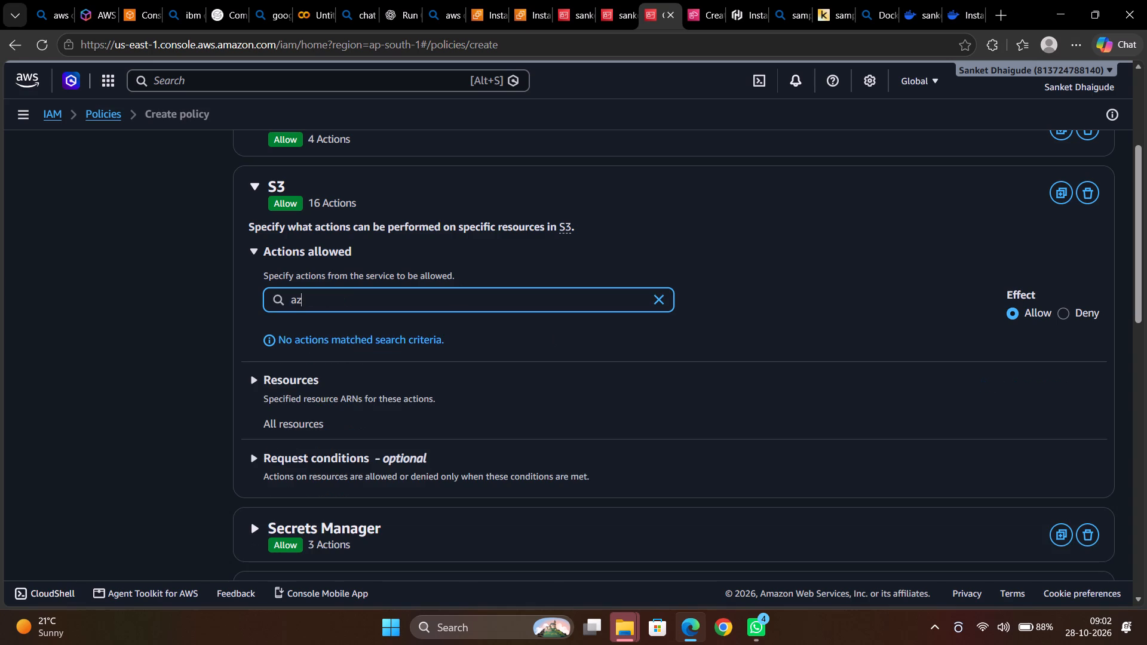
key(BackSpace)
key(BackSpace)
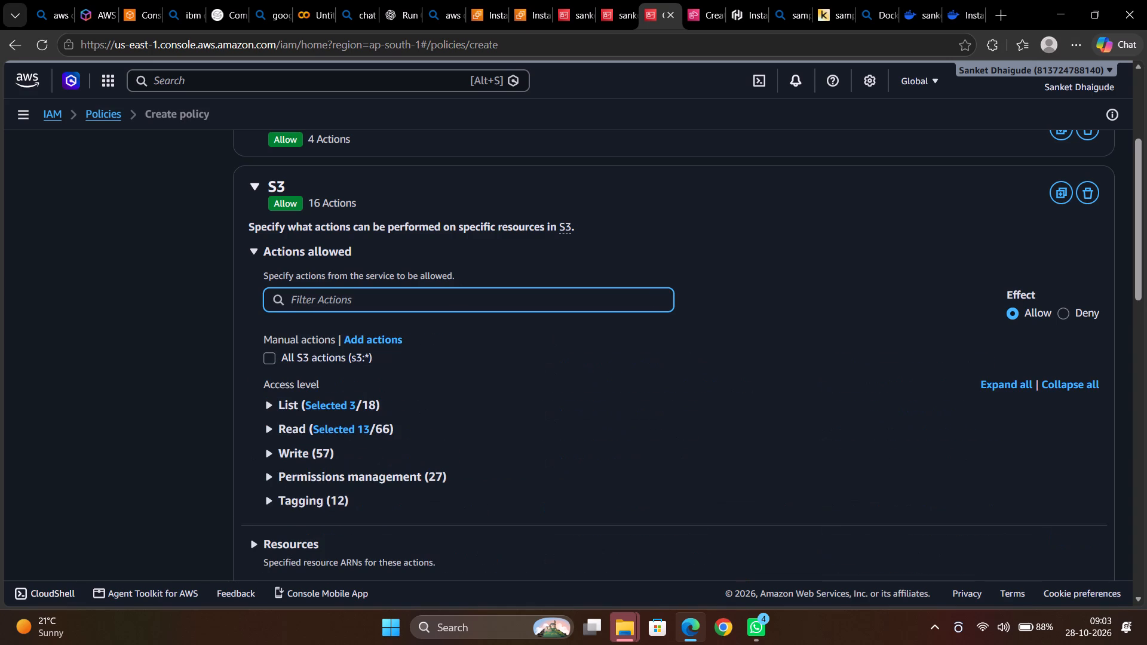
Filter the S3 block's allowed actions by a and examine the matching List, Read and Write actions.
key(a)
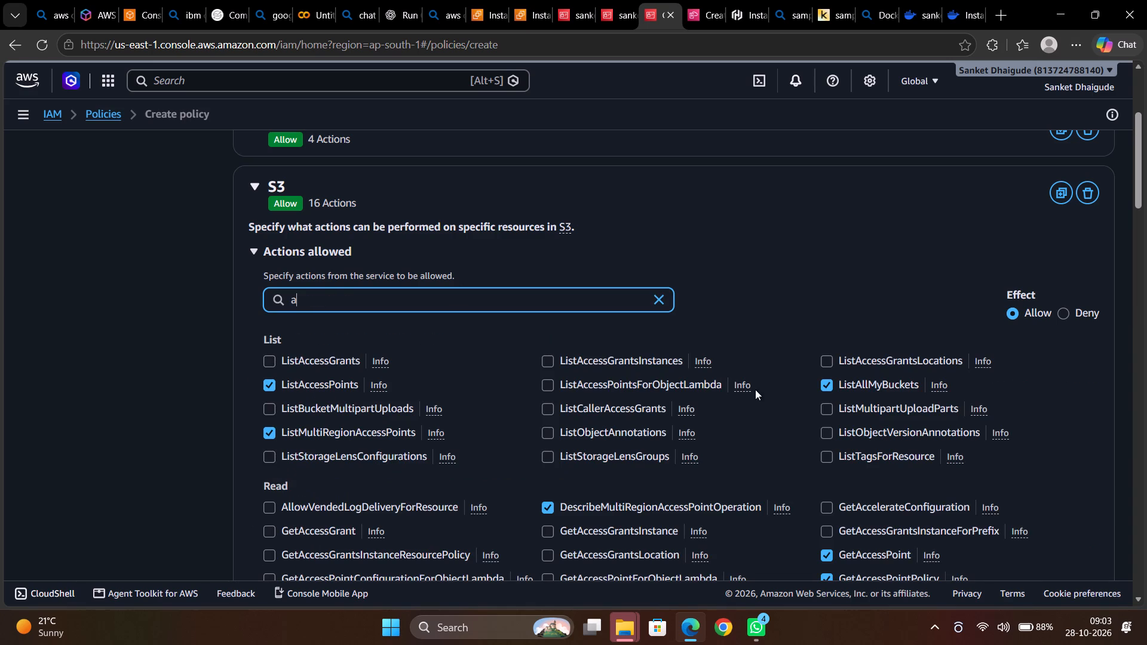
scroll(596, 453, down, 4)
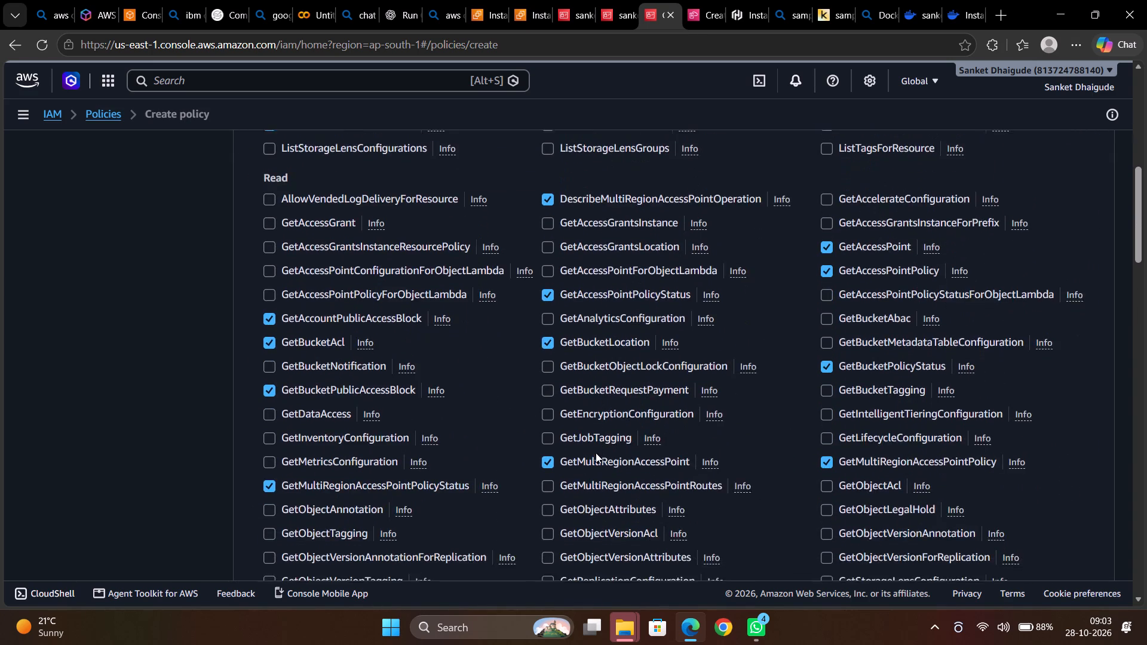
scroll(596, 453, down, 3)
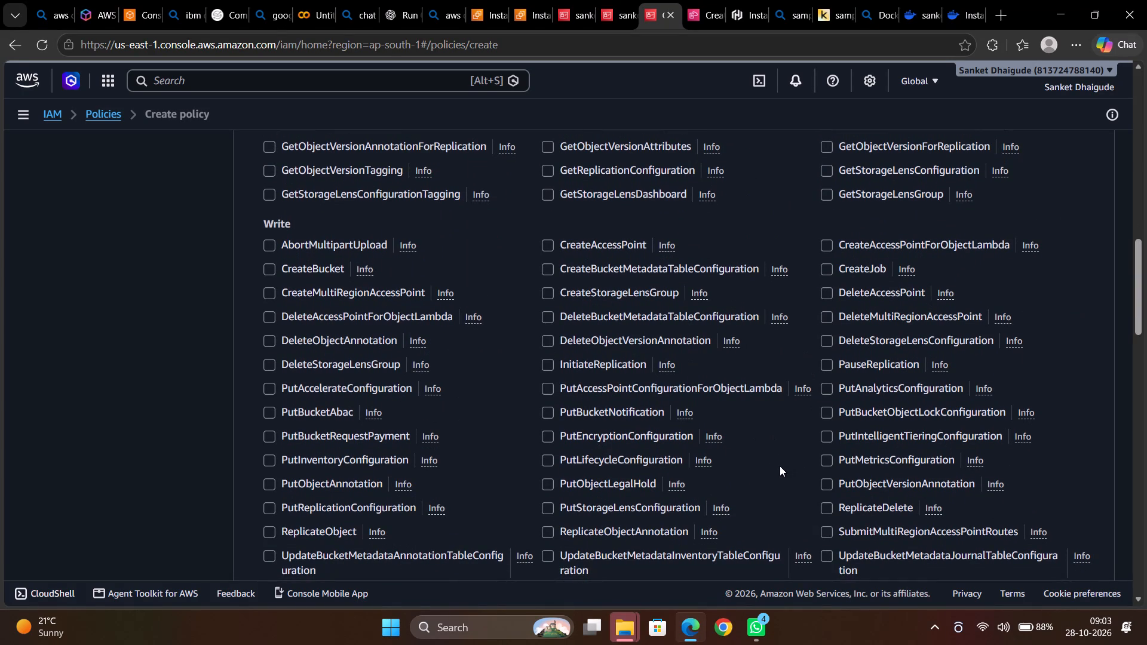
scroll(569, 457, up, 4)
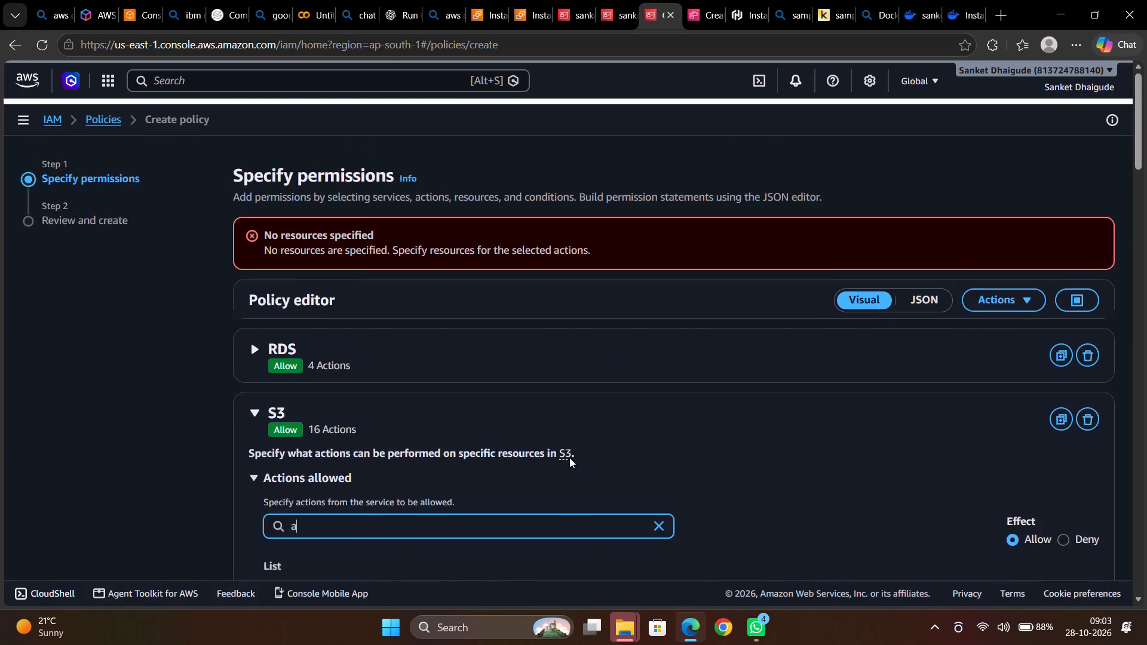
scroll(569, 457, down, 3)
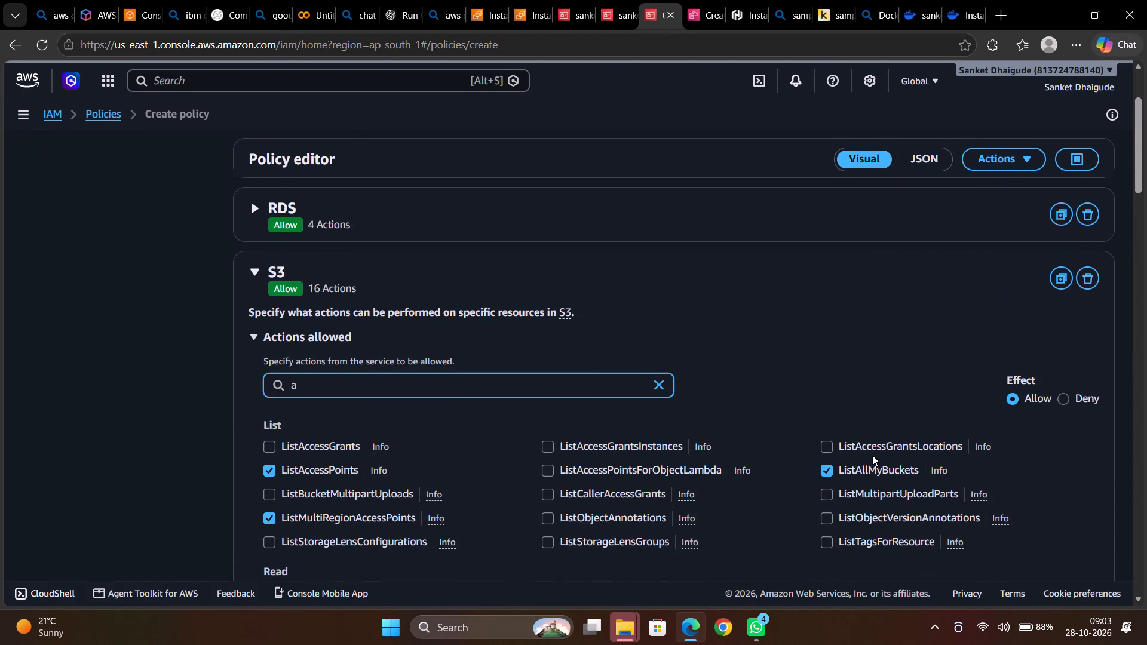
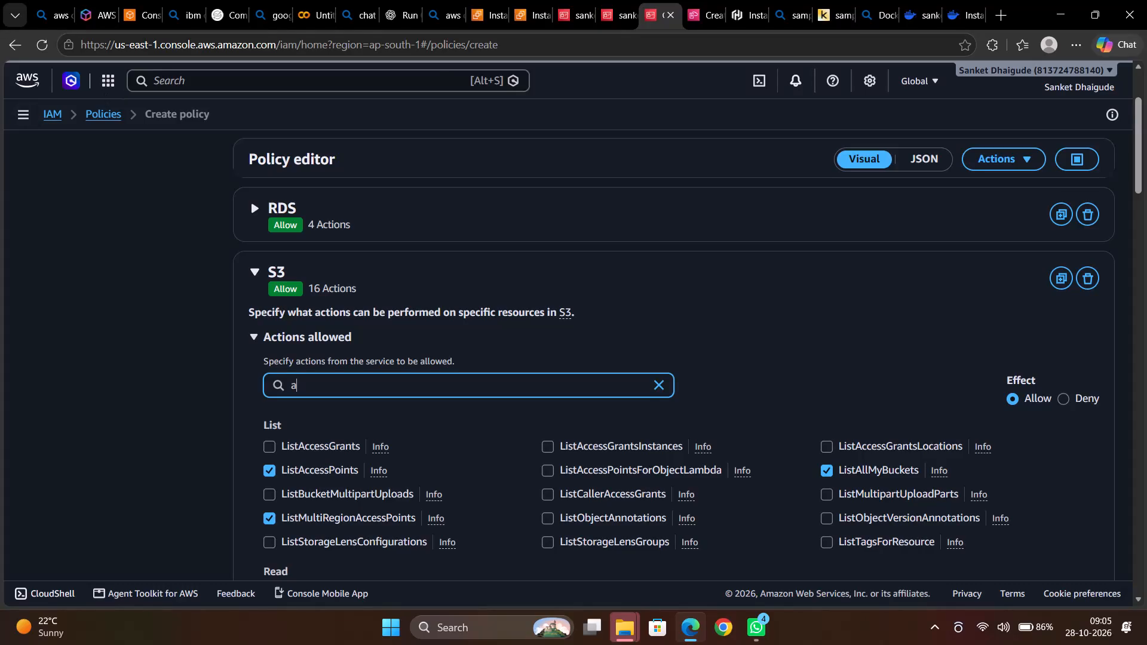
Search the console for insta and open the instance summary of the EC2 instance sanket.
click(154, 83)
text(insta)
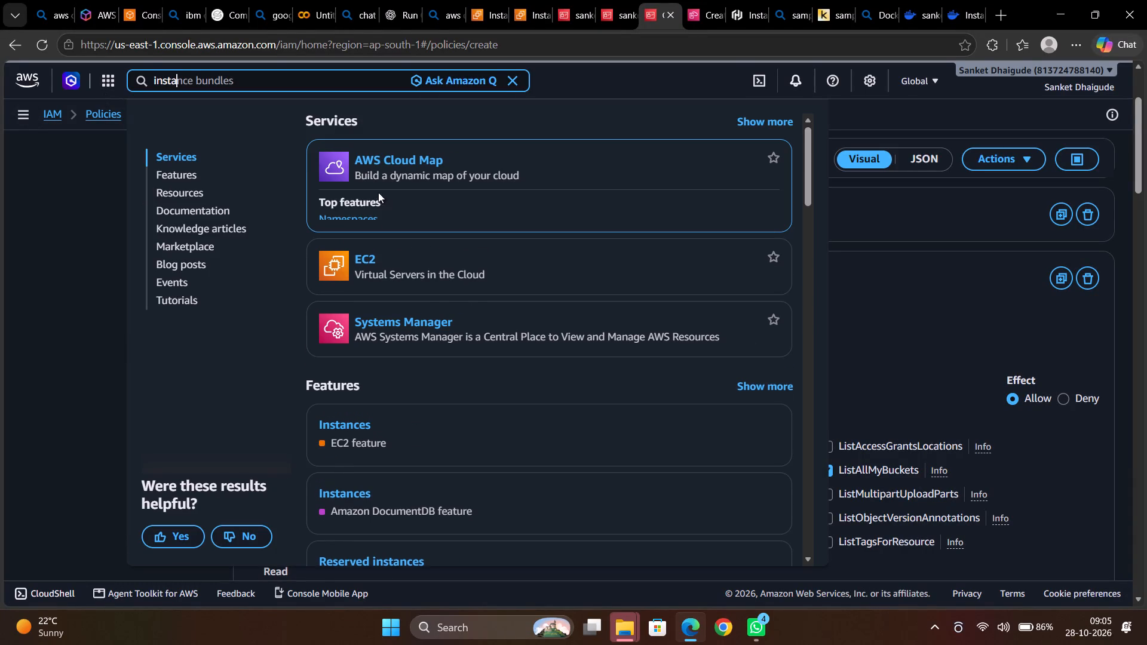
click(363, 225)
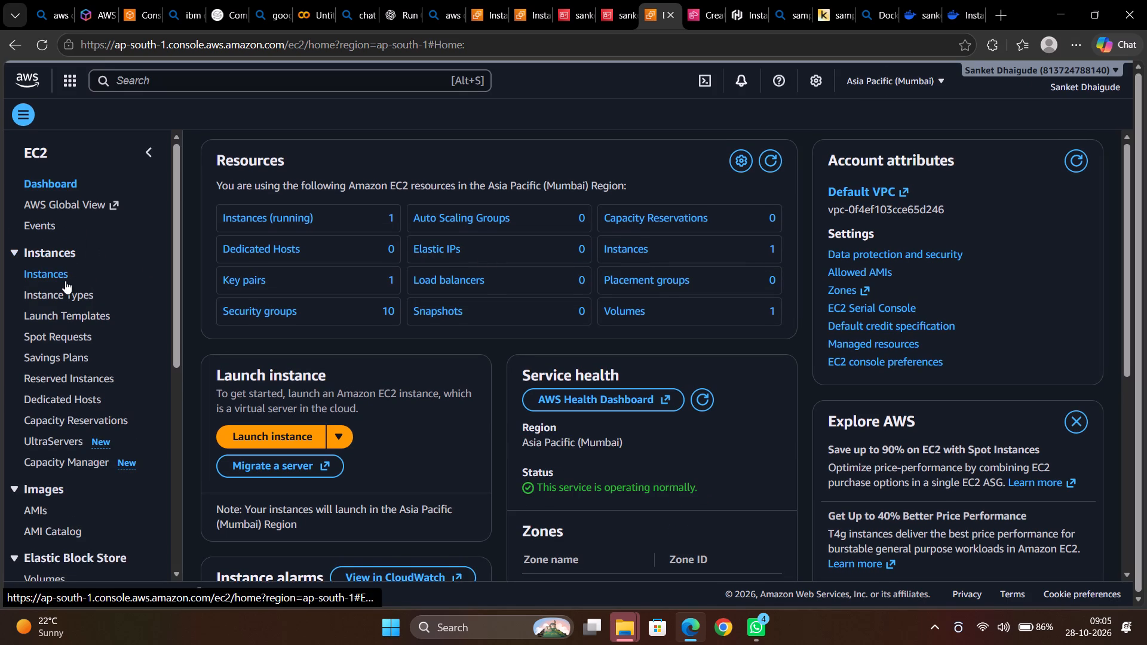
click(66, 274)
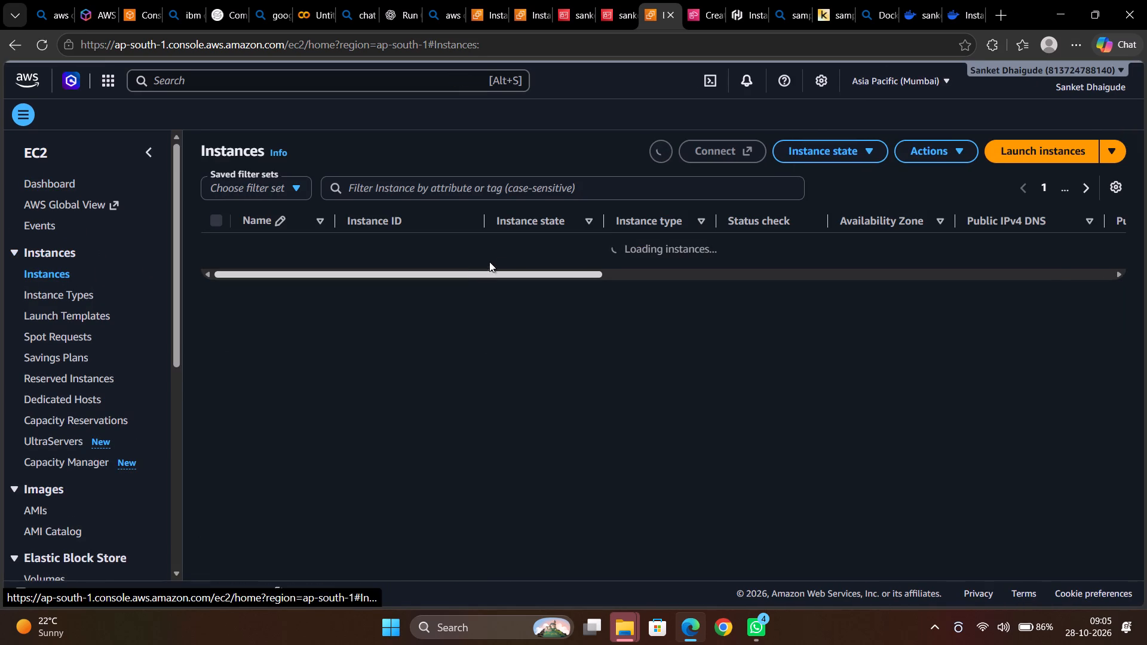
click(416, 242)
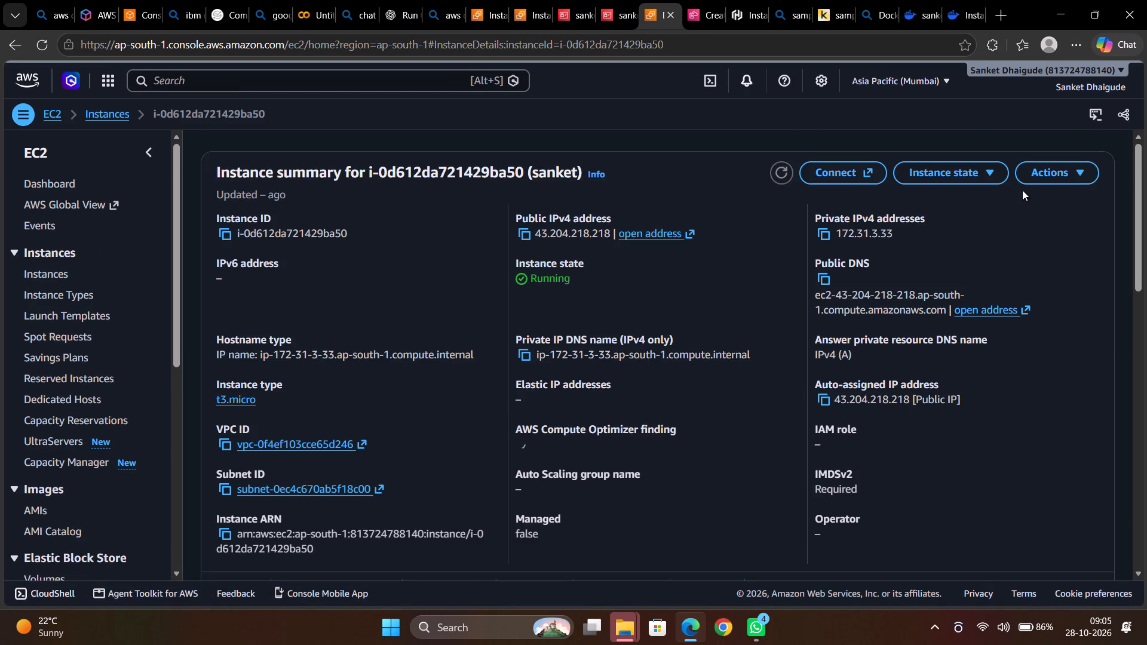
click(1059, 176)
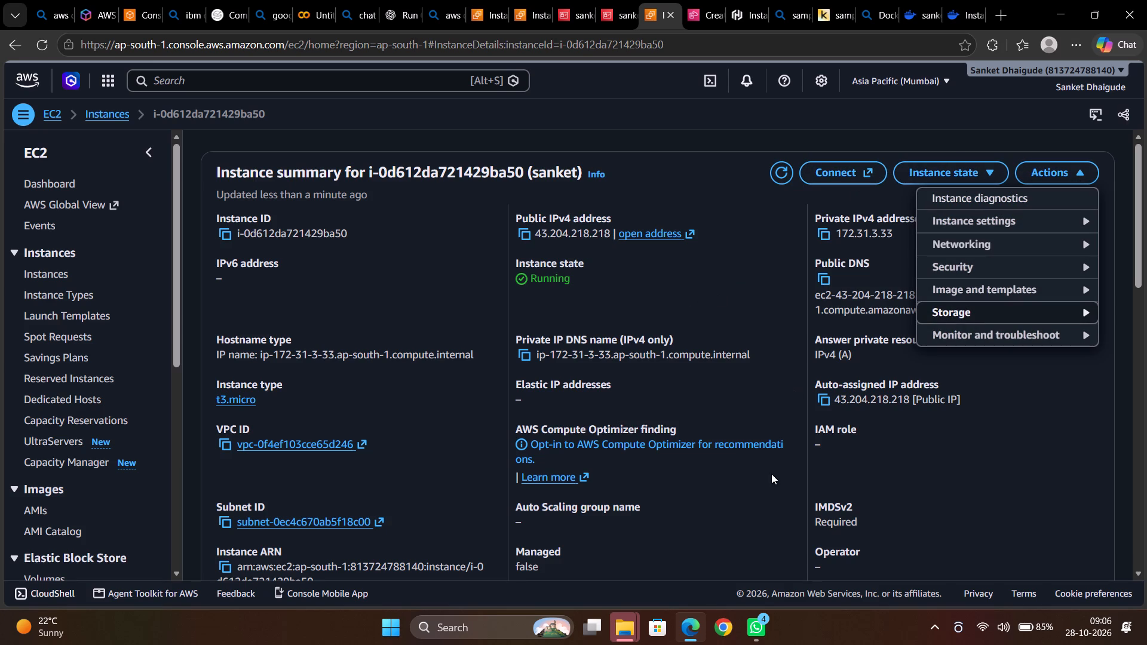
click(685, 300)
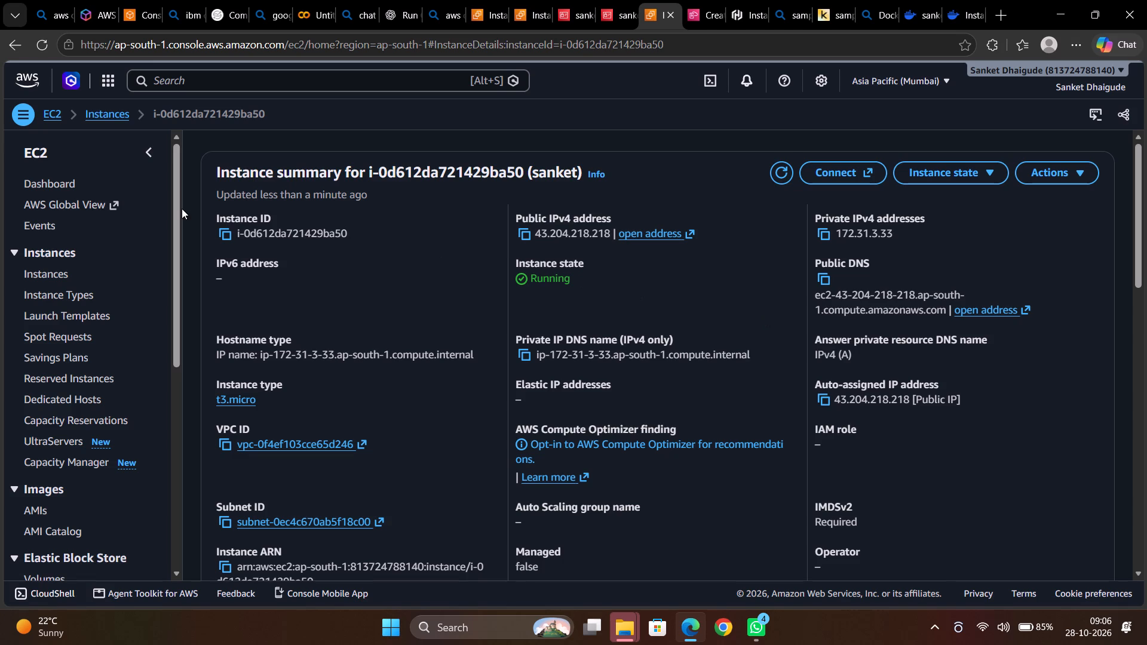
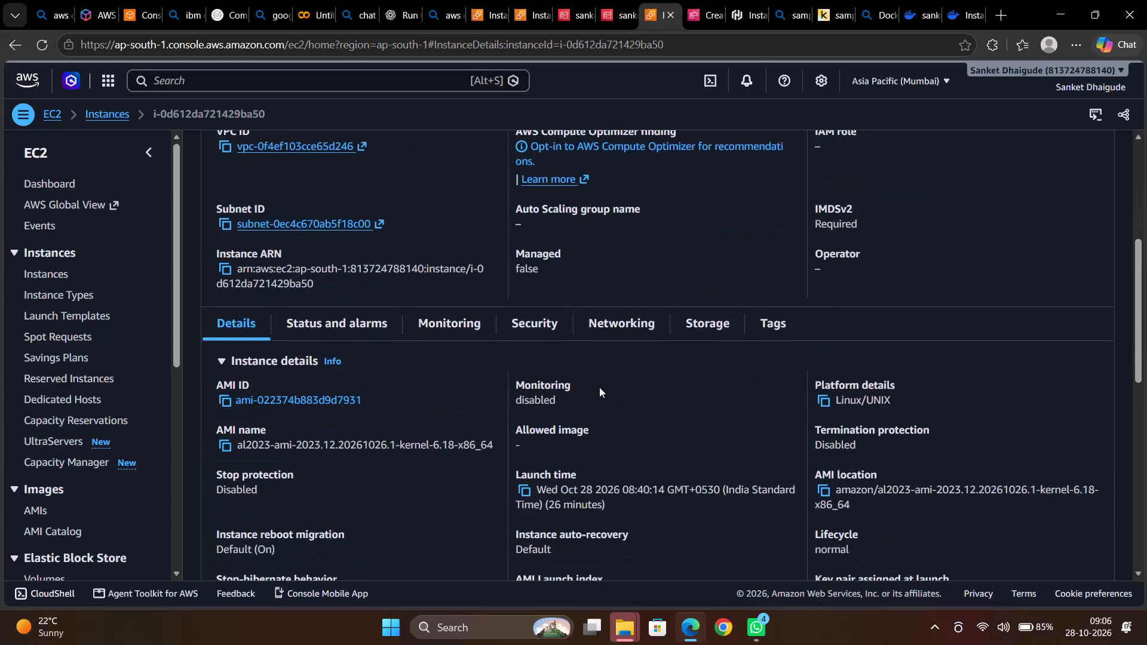
Review the details of the EC2 instance sanket, including its host, placement group and capacity reservation information.
scroll(599, 387, down, 1)
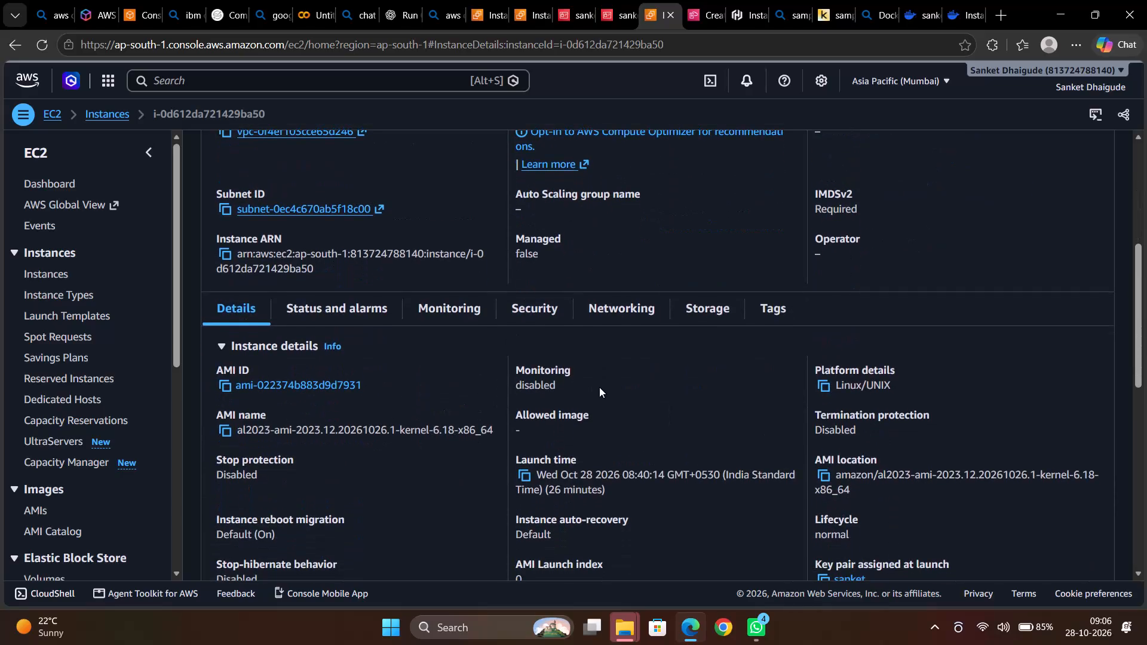
scroll(444, 364, down, 1)
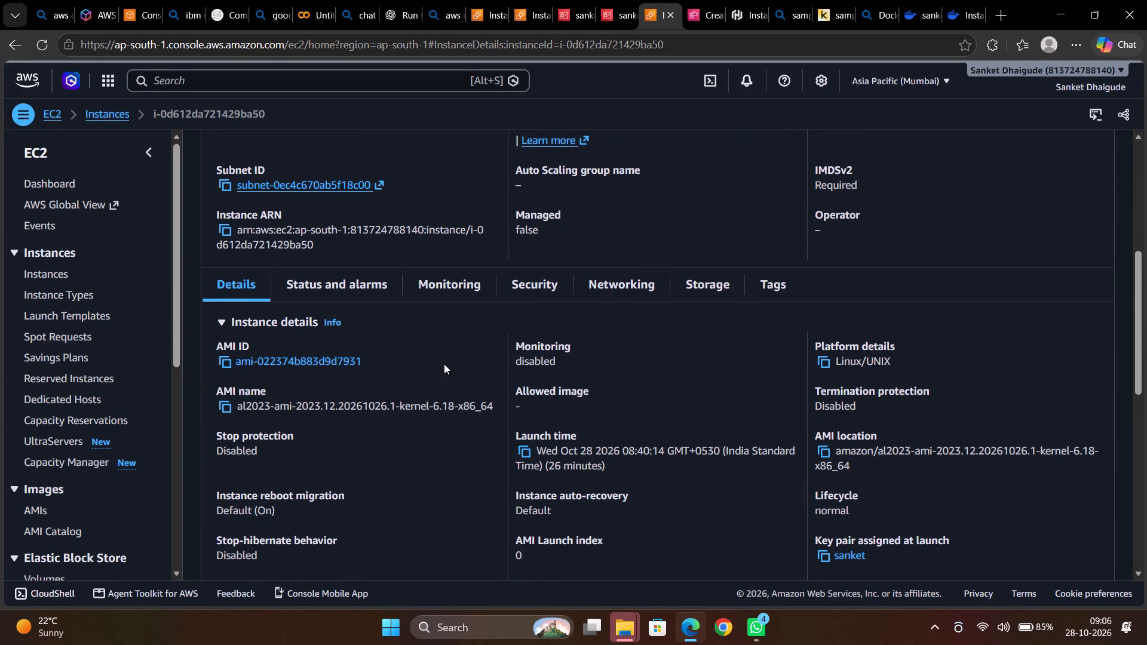
scroll(444, 364, down, 2)
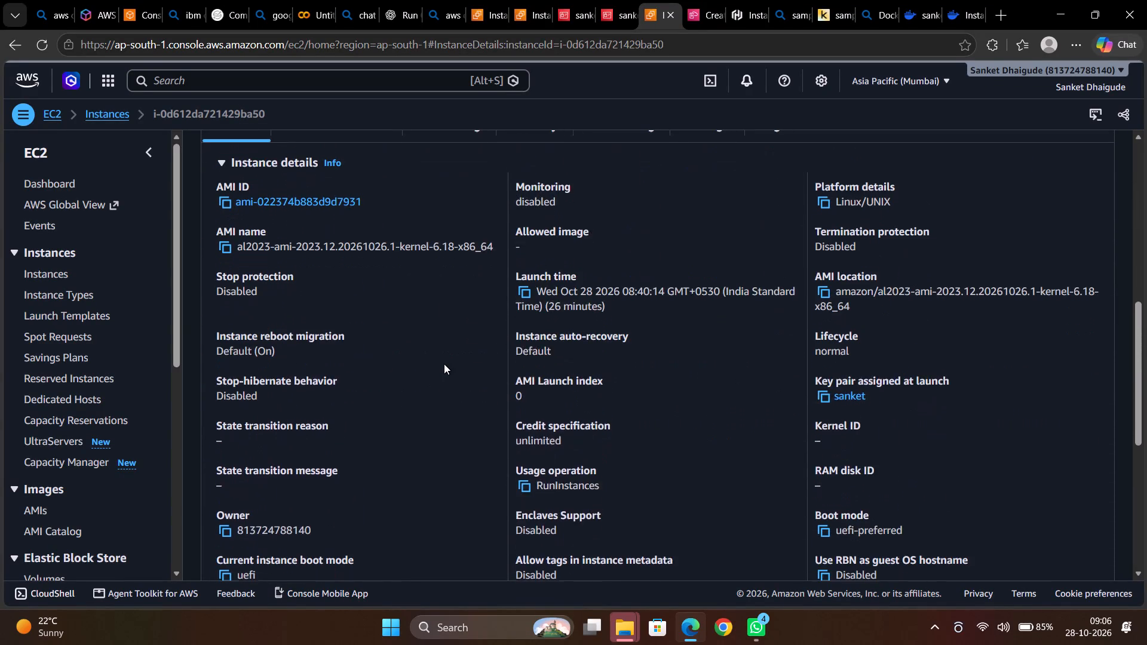
scroll(444, 364, down, 5)
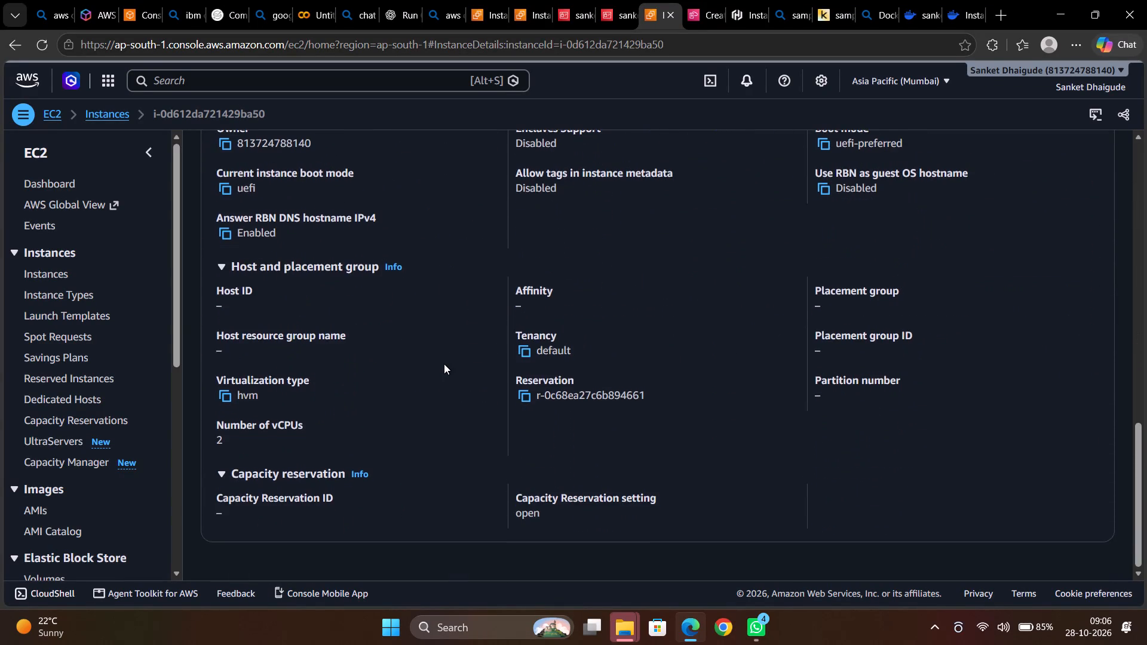
scroll(444, 364, down, 1)
scroll(444, 364, up, 9)
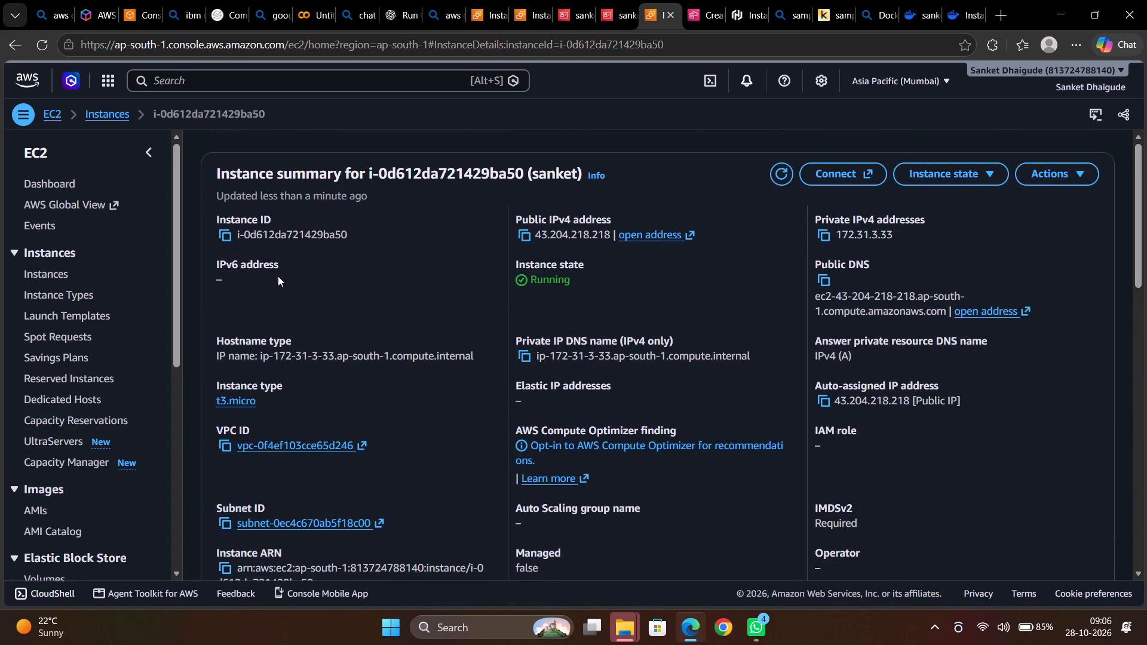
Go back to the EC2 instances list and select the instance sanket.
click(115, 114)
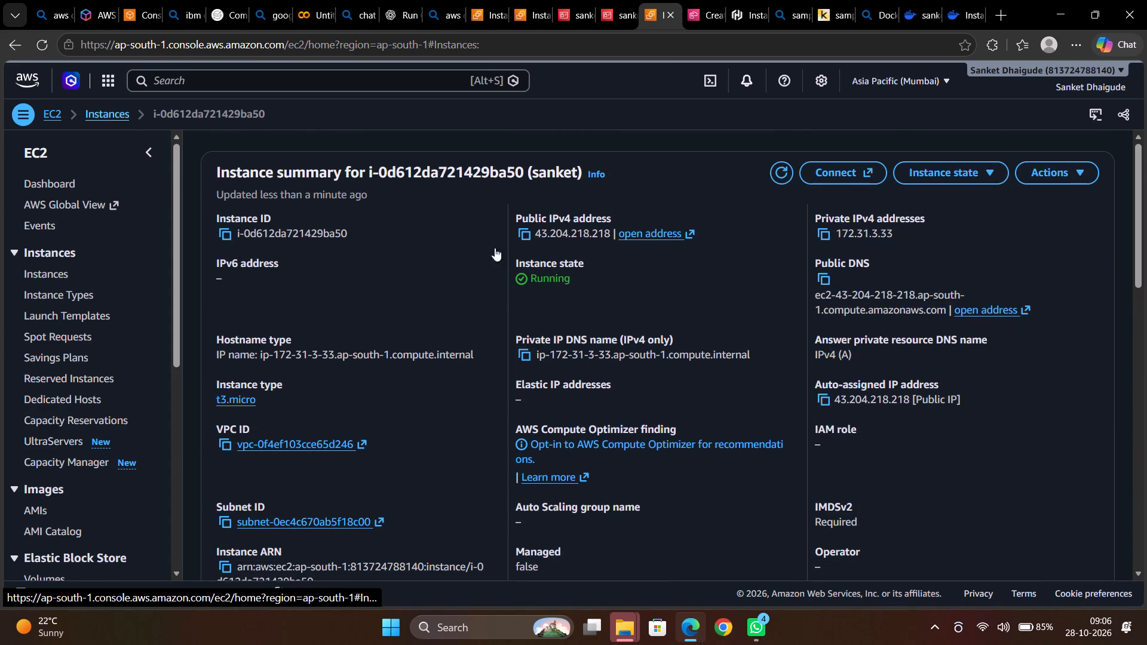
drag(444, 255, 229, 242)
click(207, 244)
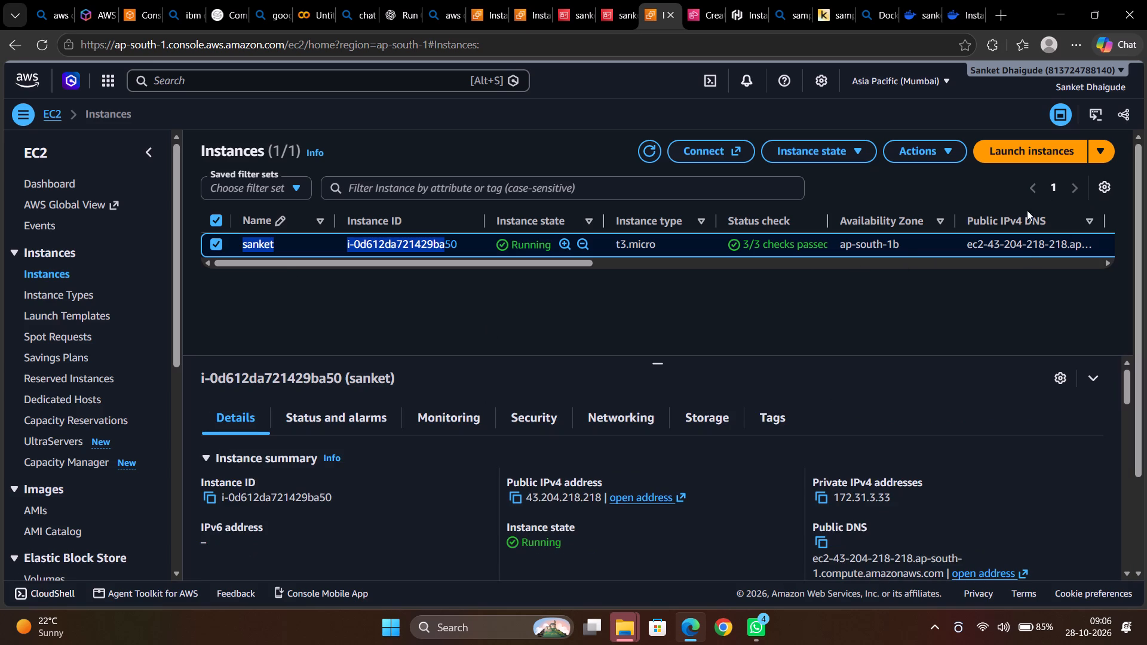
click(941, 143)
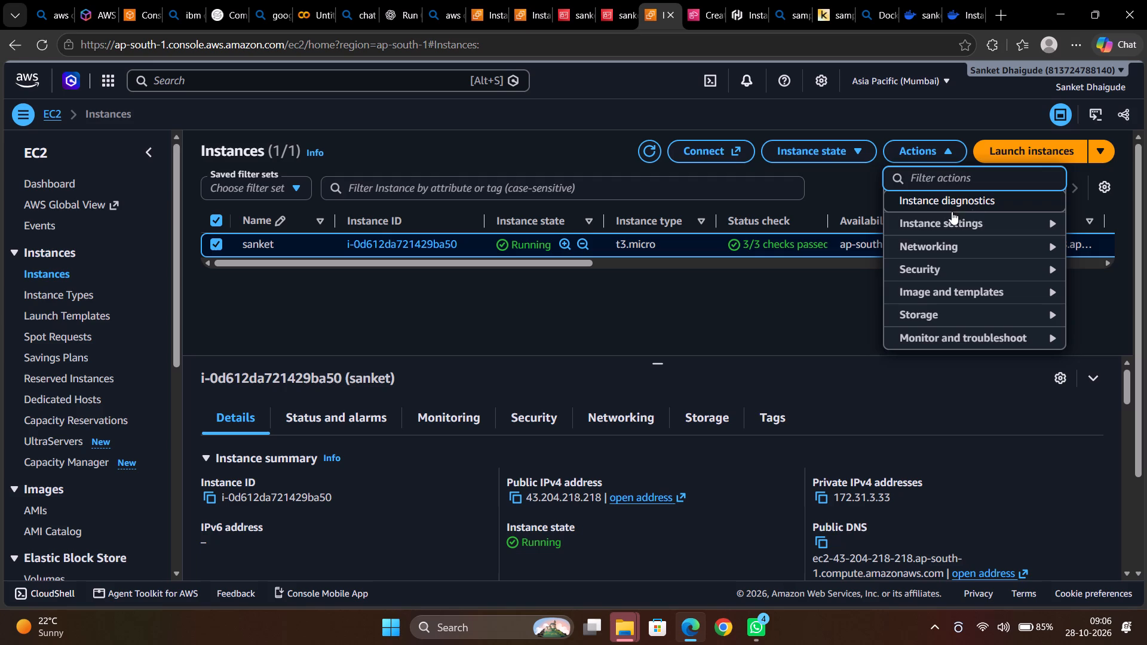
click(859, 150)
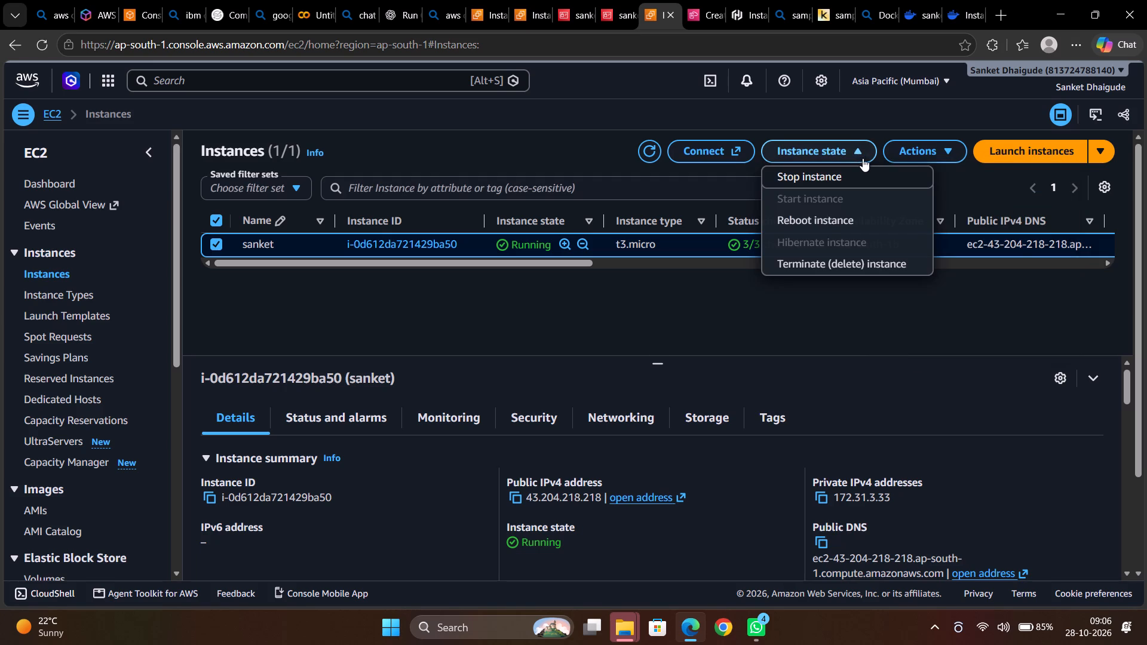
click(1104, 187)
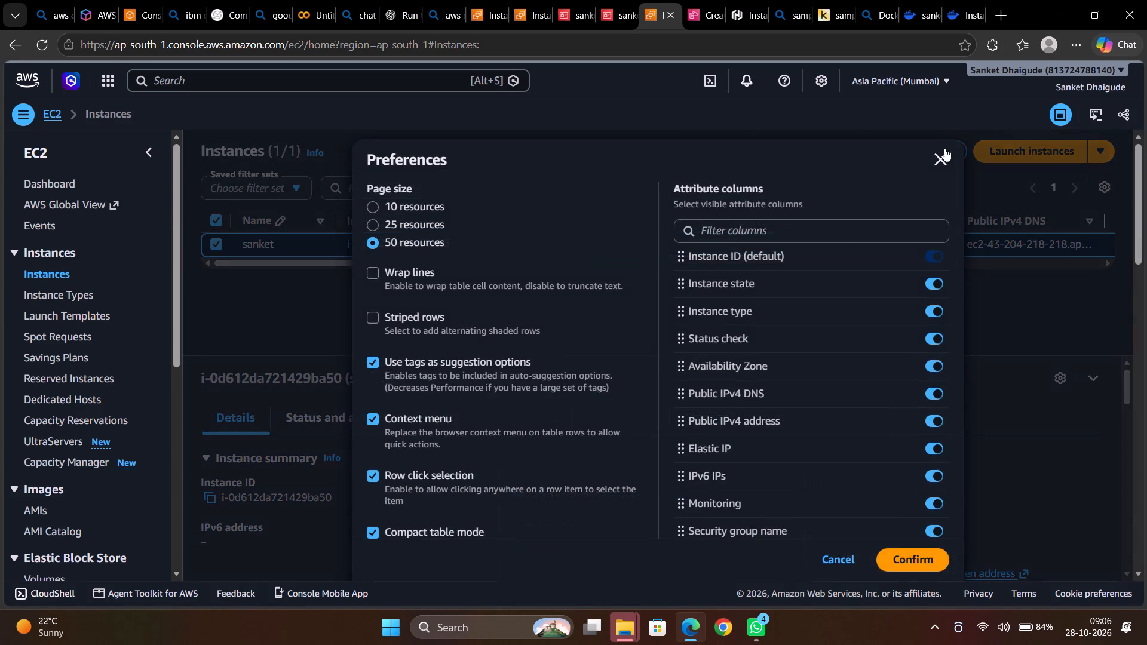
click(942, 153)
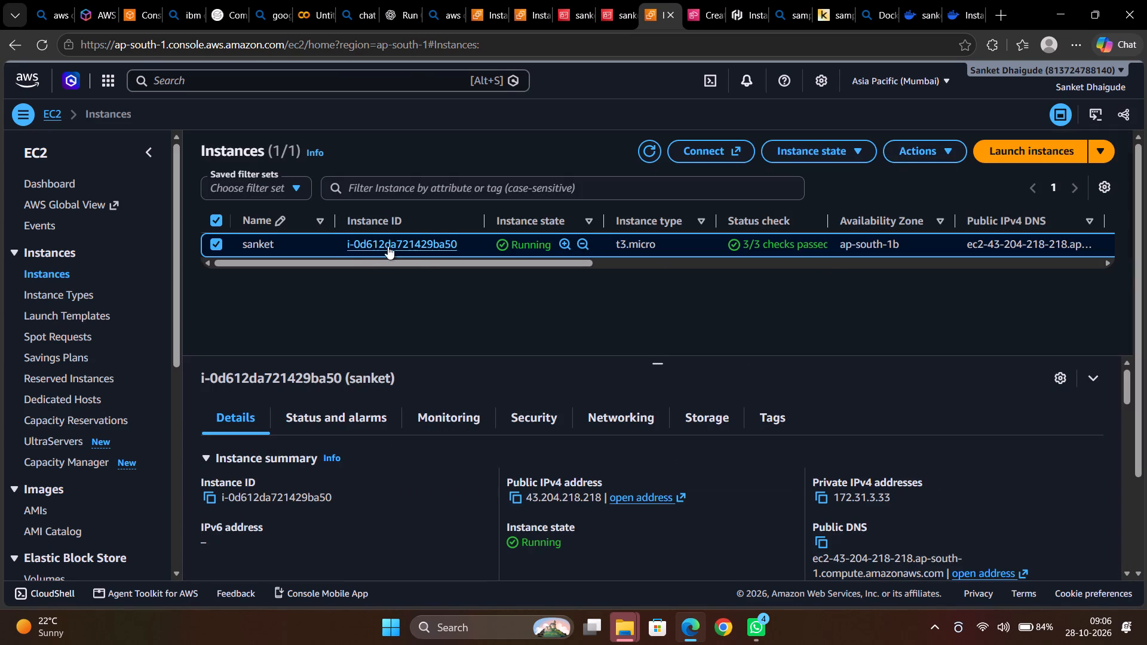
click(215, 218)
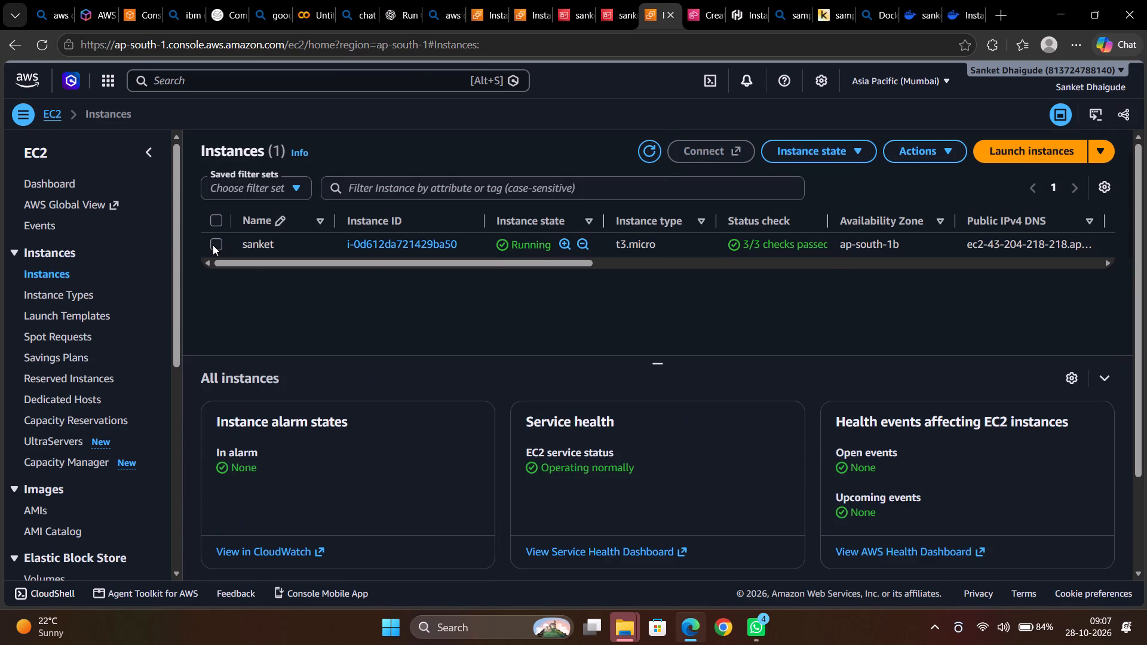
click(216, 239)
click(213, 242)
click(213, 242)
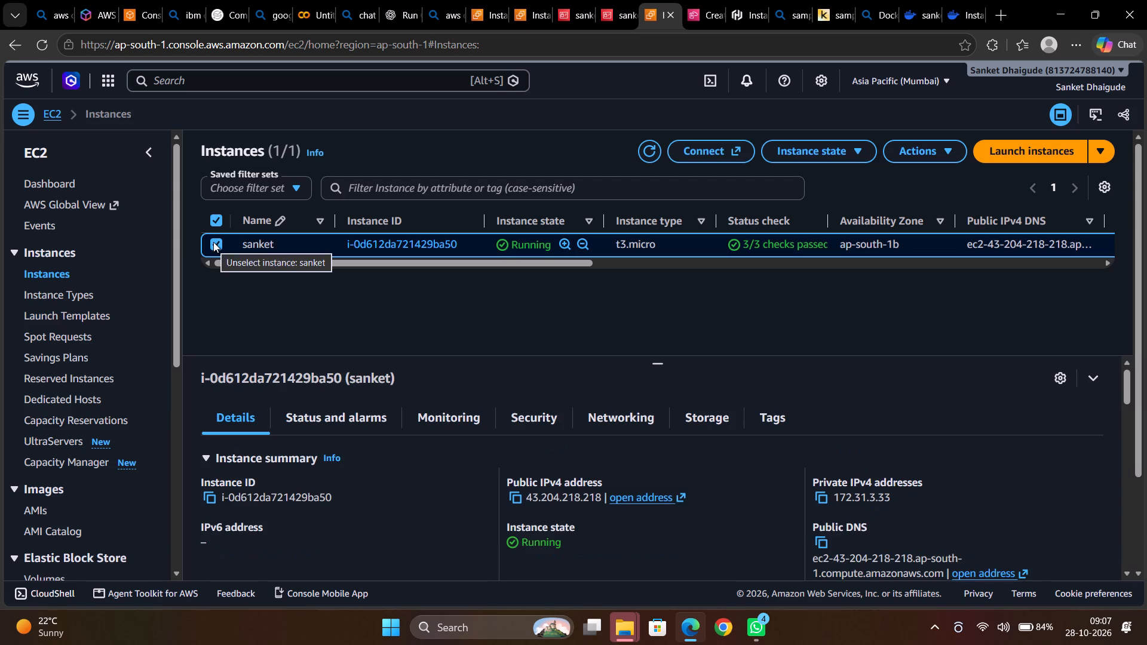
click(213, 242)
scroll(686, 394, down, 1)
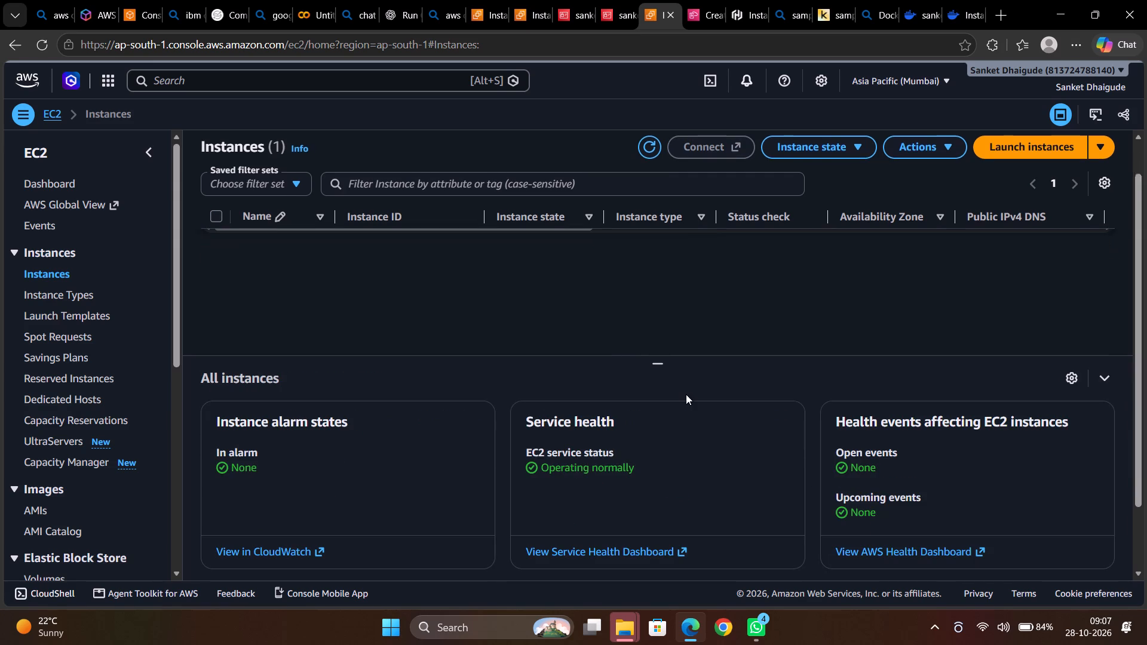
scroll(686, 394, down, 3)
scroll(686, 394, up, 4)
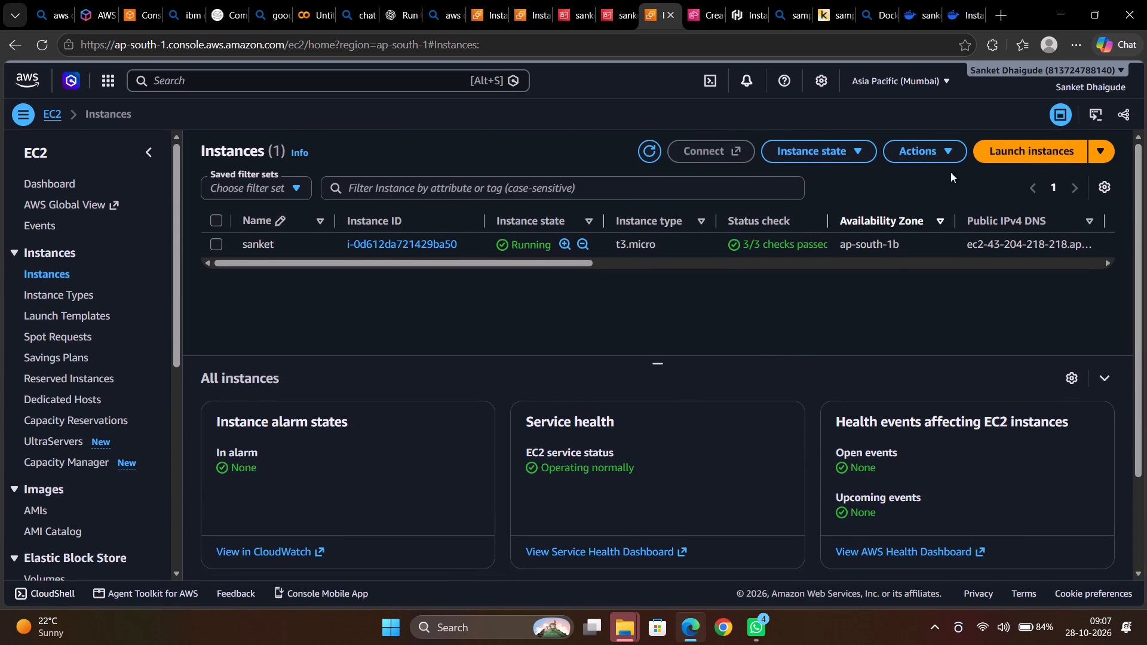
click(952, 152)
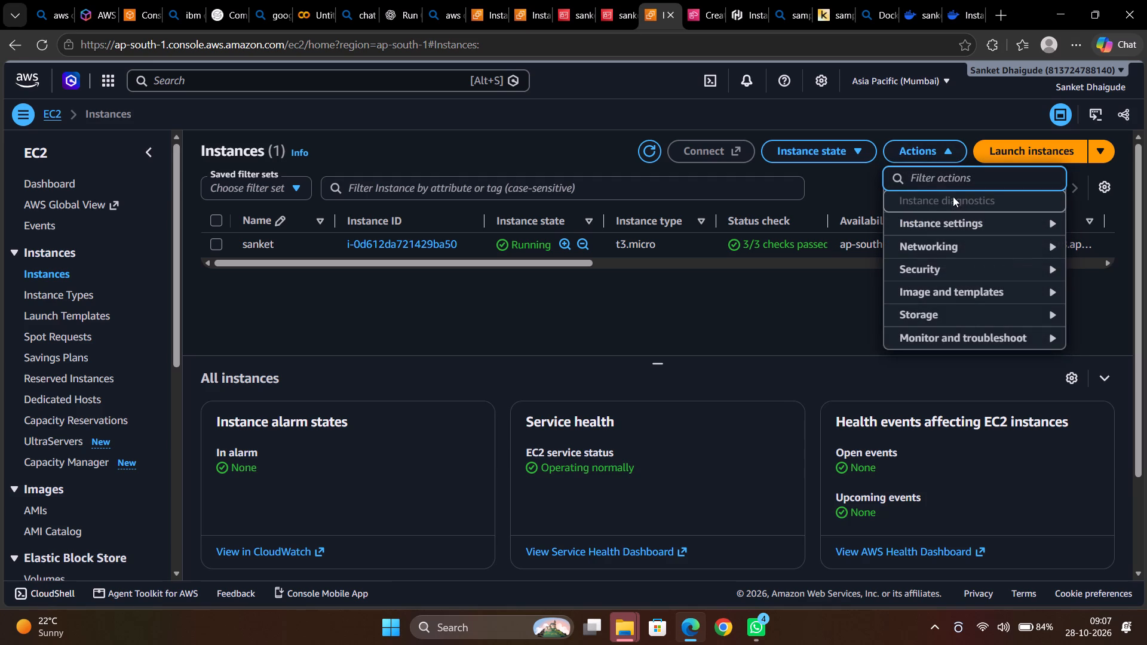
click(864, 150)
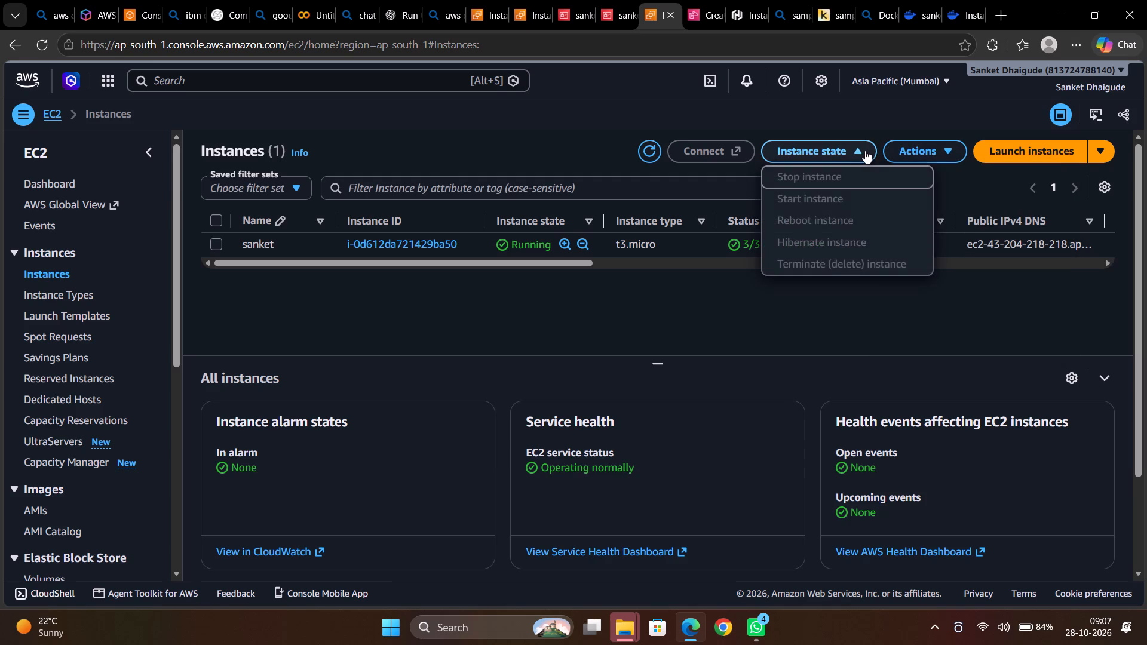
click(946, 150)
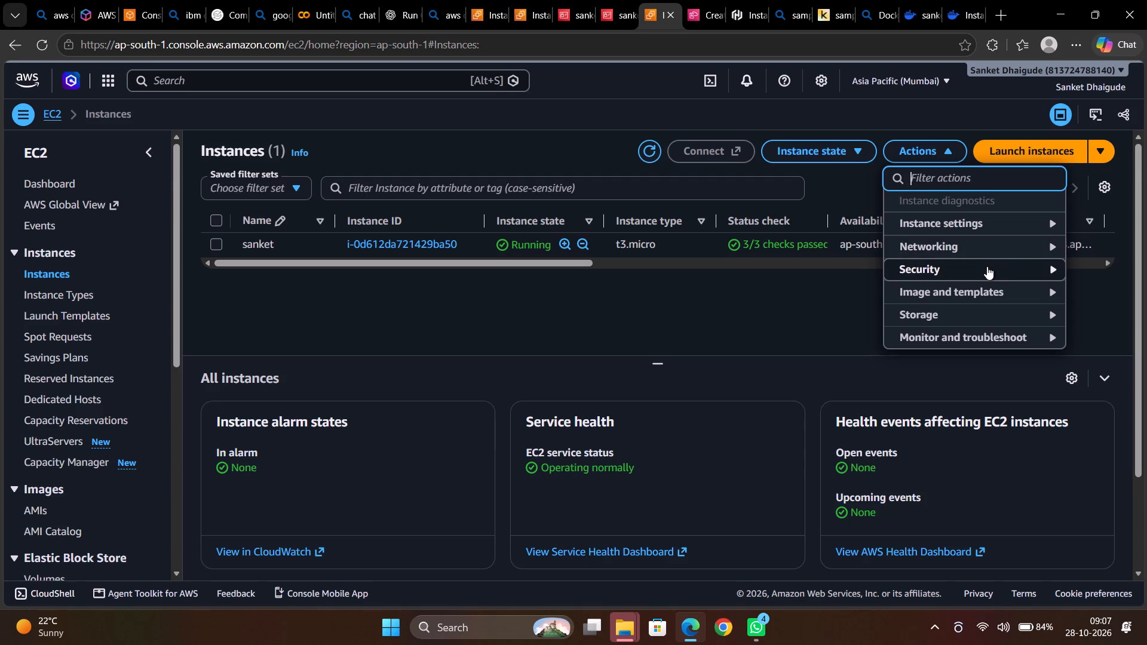
Open the instance summary of sanket from the instances list and look through its details and the EC2 navigation options.
double_click(425, 245)
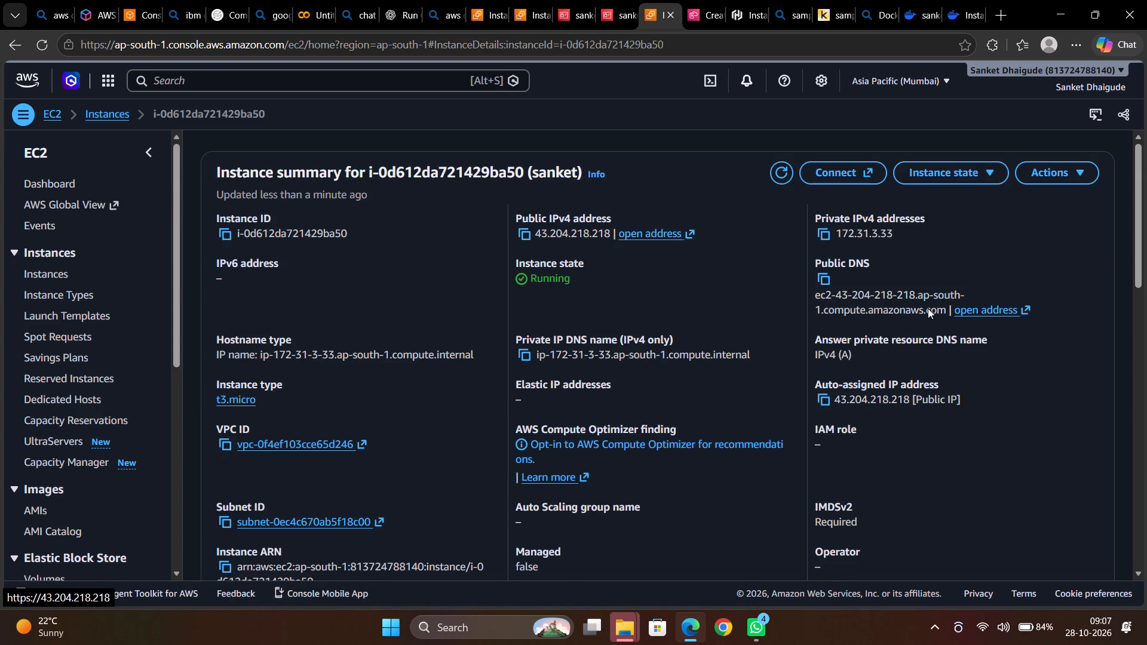
scroll(921, 342, up, 1)
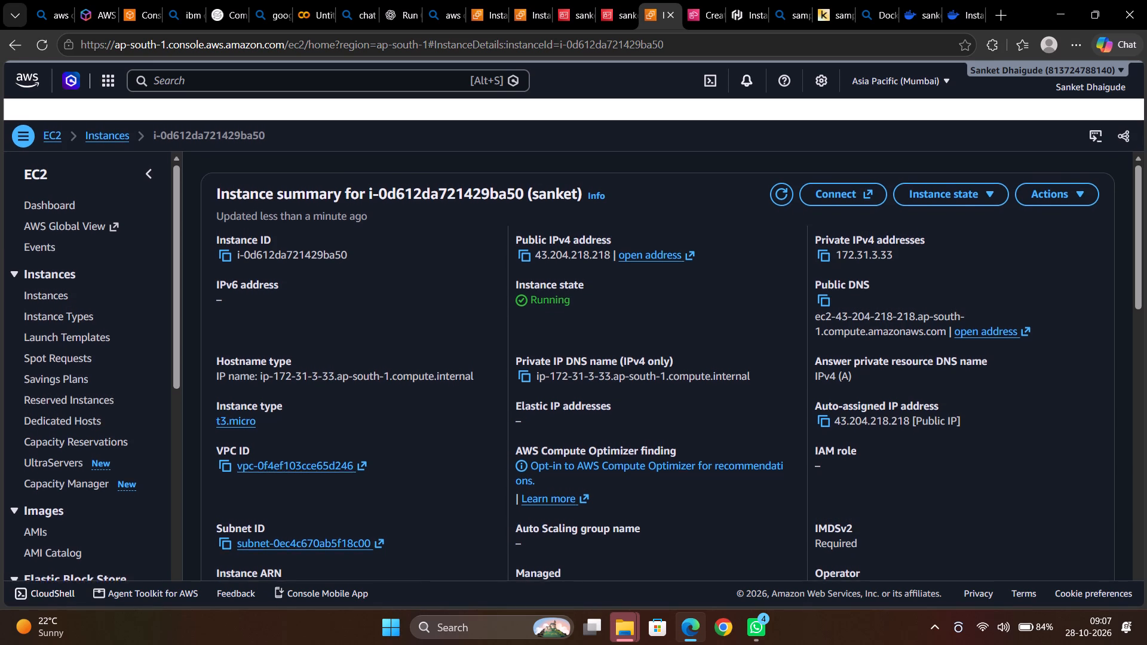
scroll(921, 342, up, 2)
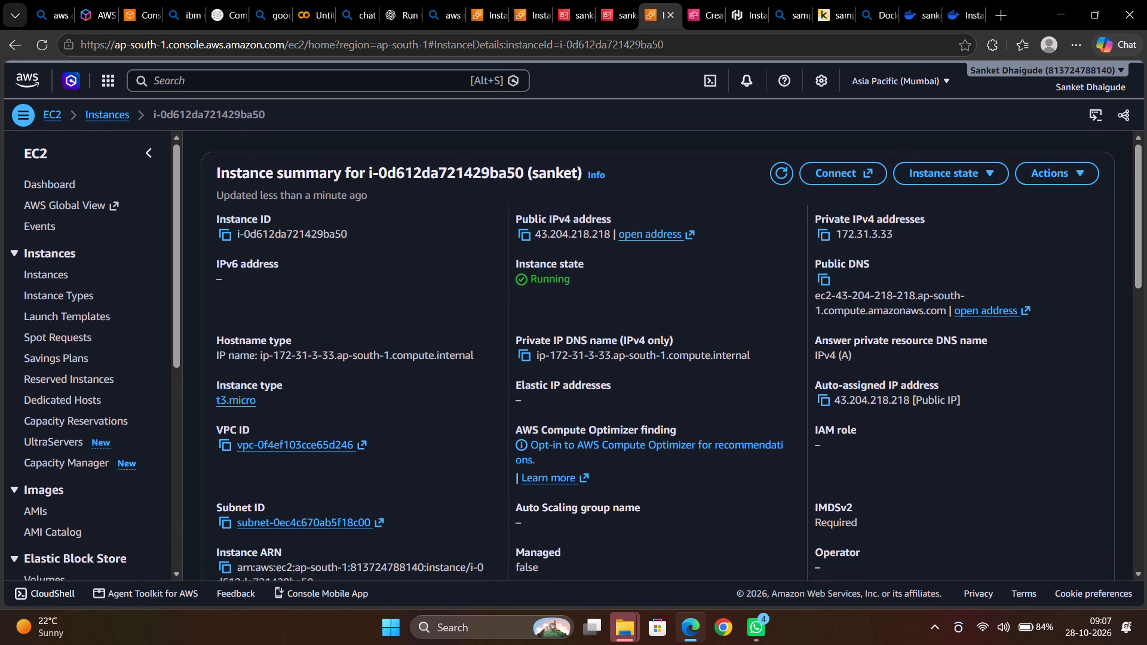
scroll(102, 388, down, 3)
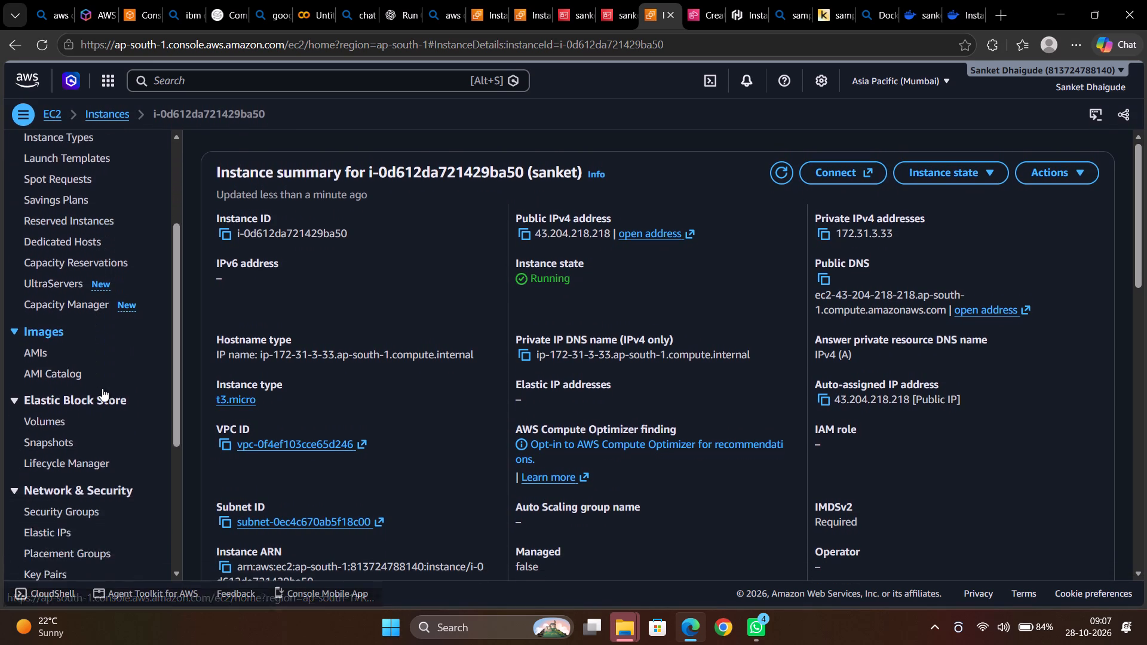
scroll(102, 388, down, 6)
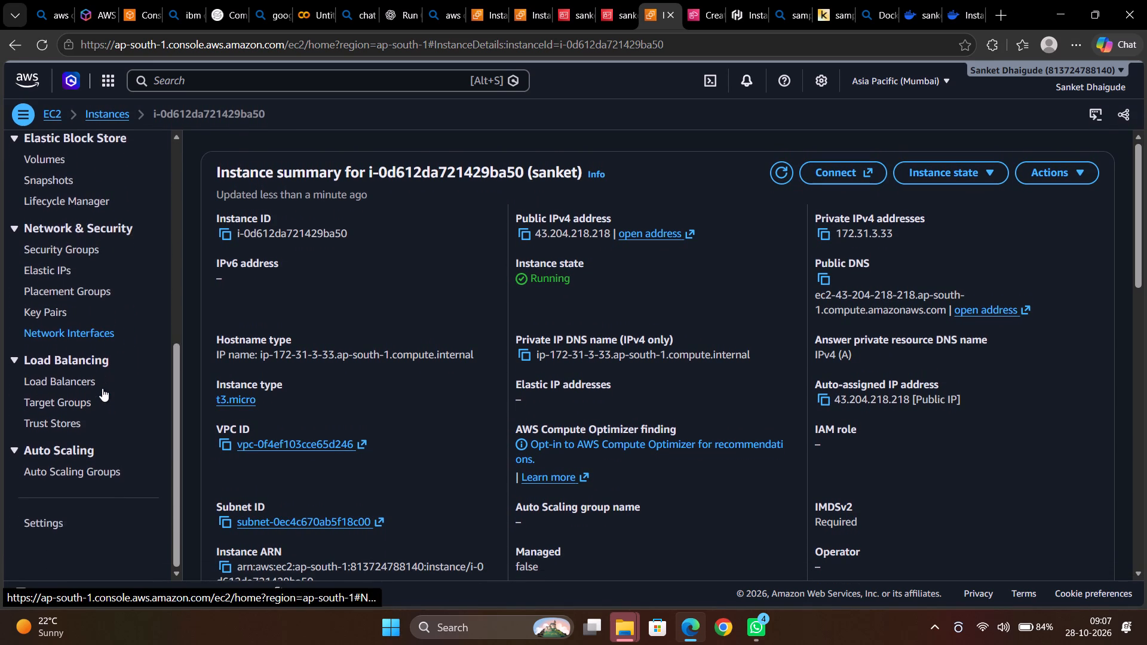
scroll(630, 401, down, 5)
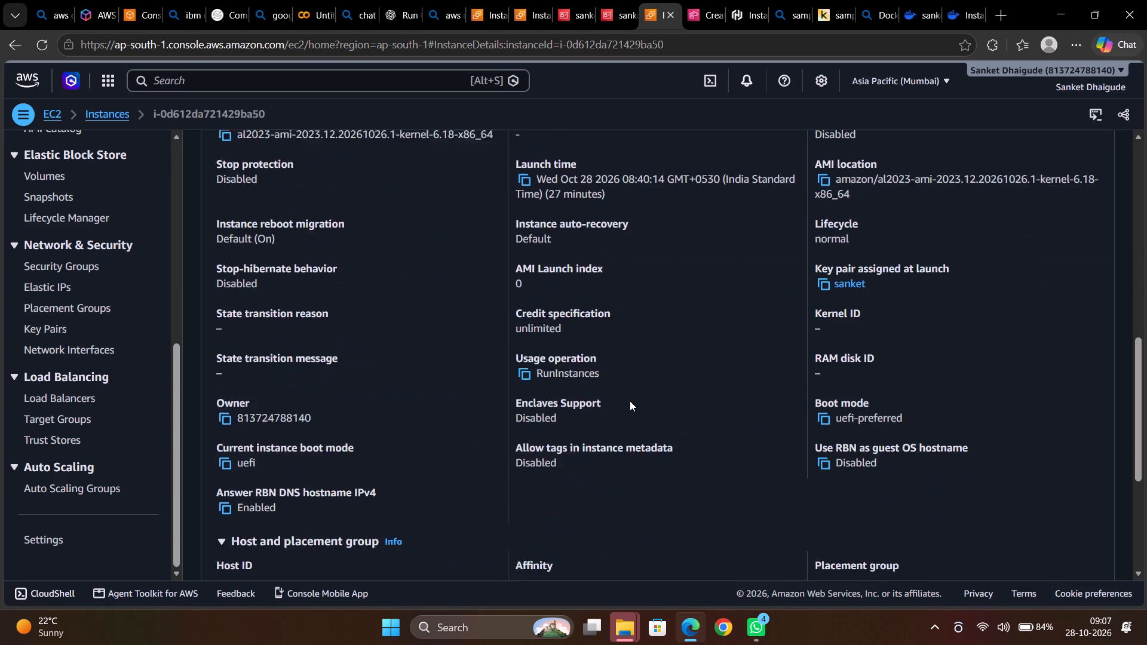
scroll(630, 401, down, 2)
scroll(630, 401, up, 3)
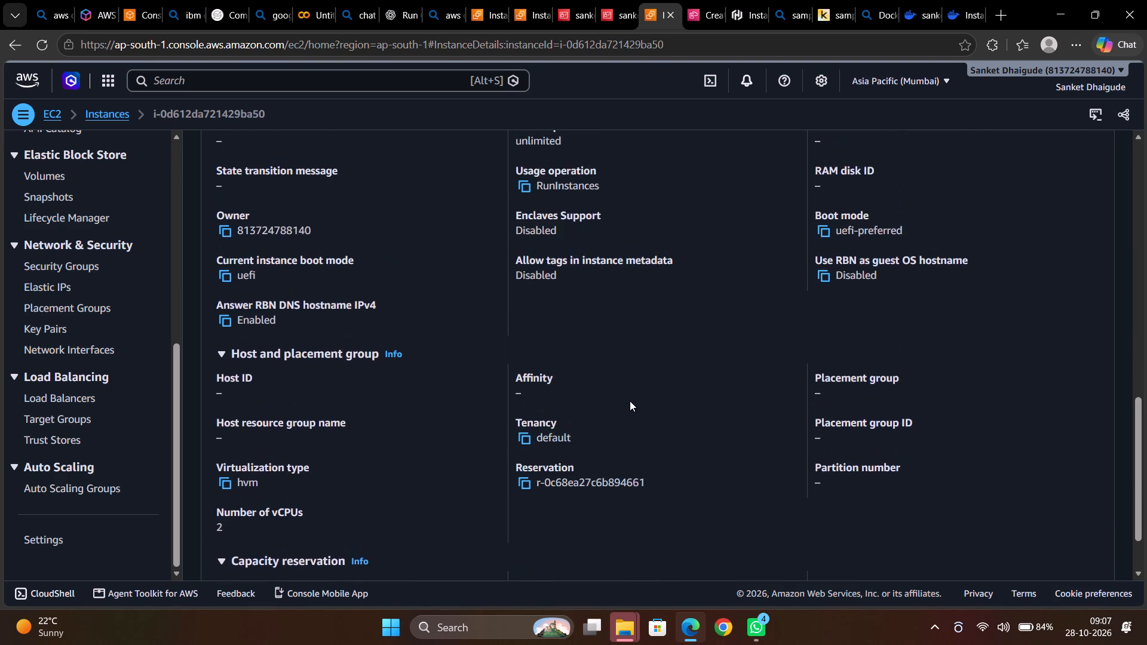
scroll(630, 401, up, 2)
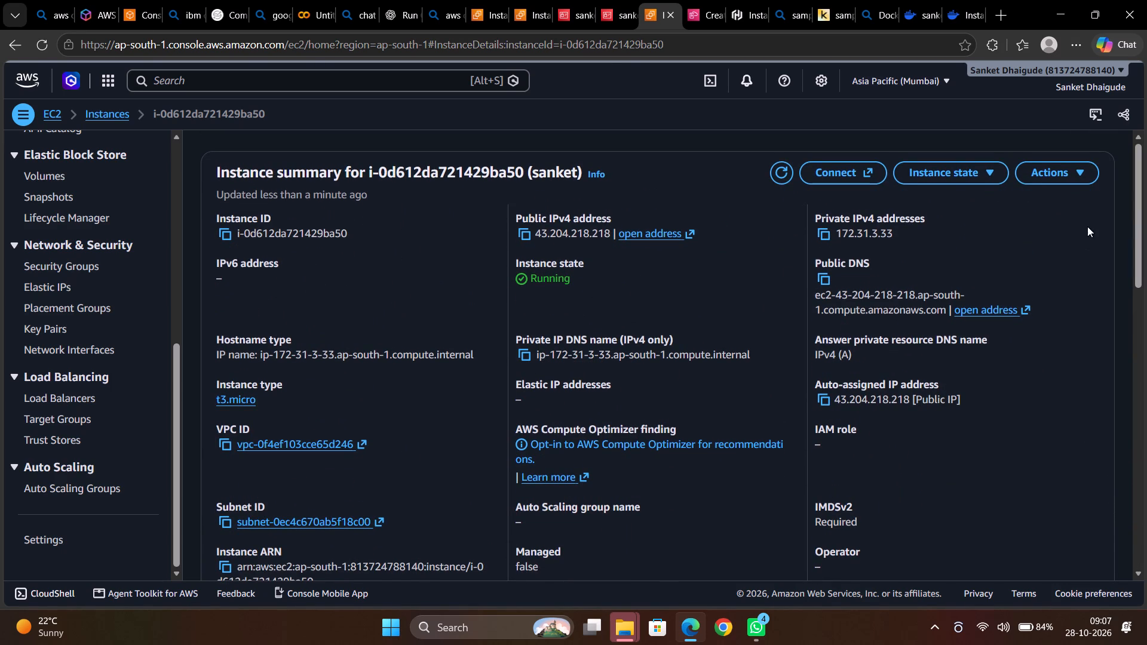
Modify the IAM role of the instance sanket, attaching the role sanketrole, and dismiss the notification.
click(1084, 176)
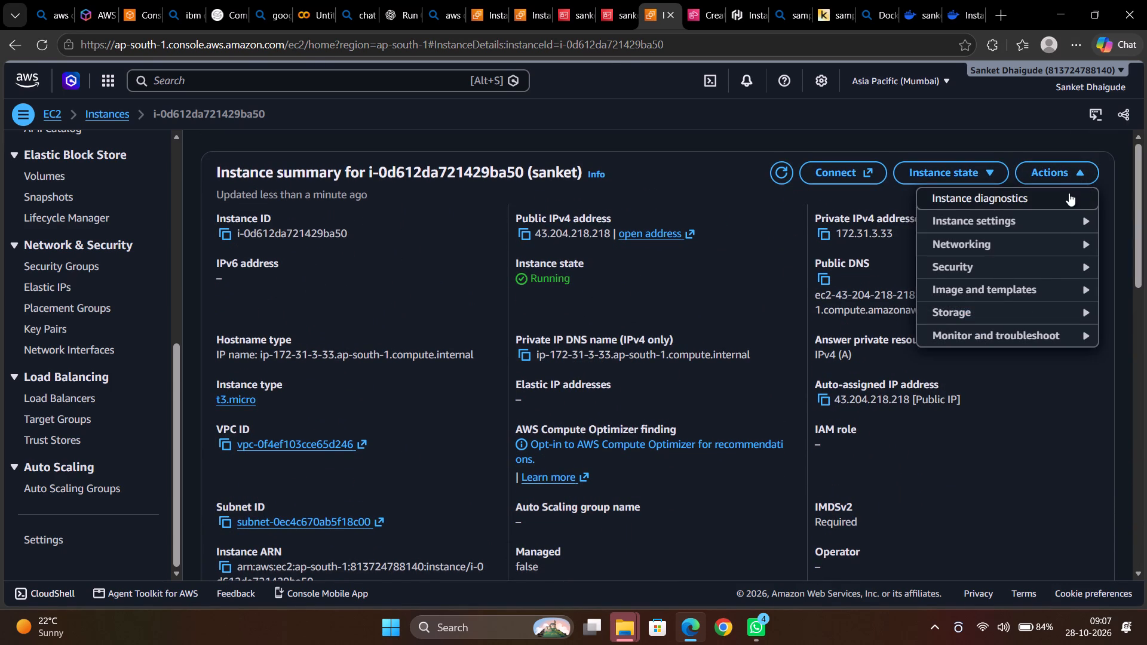
click(1057, 260)
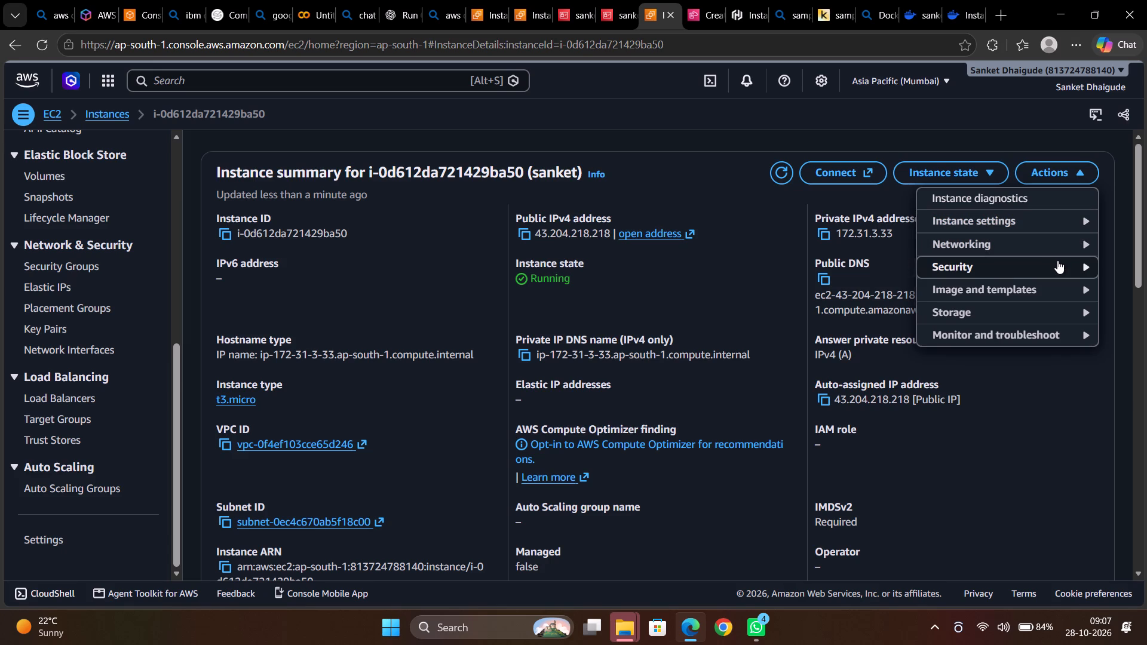
click(846, 288)
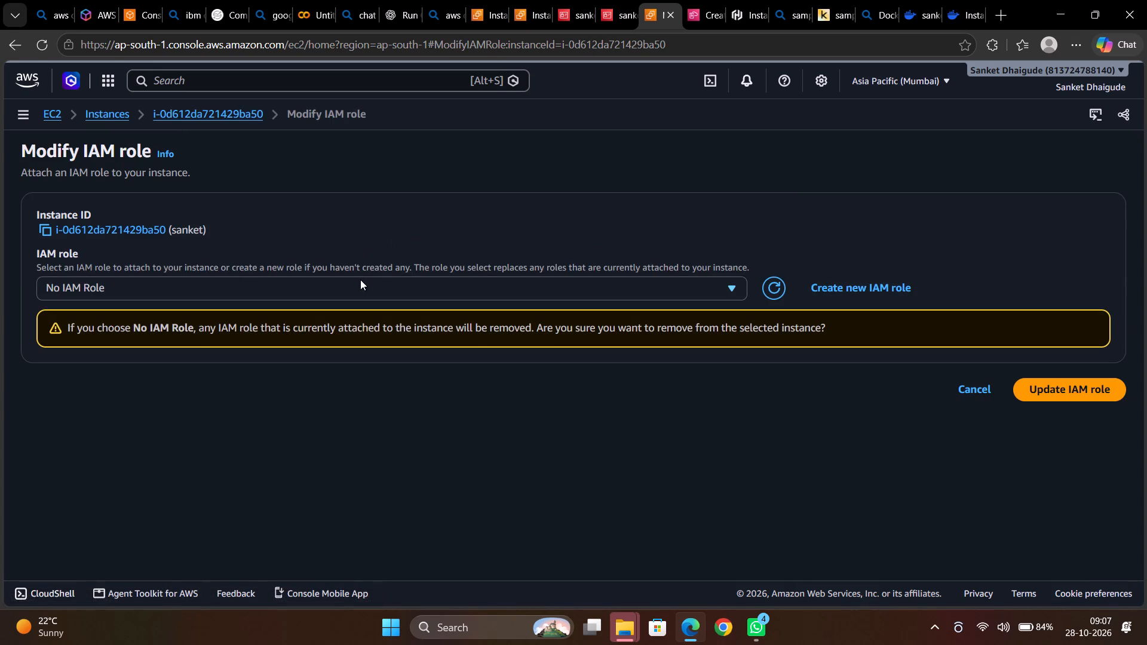
click(734, 287)
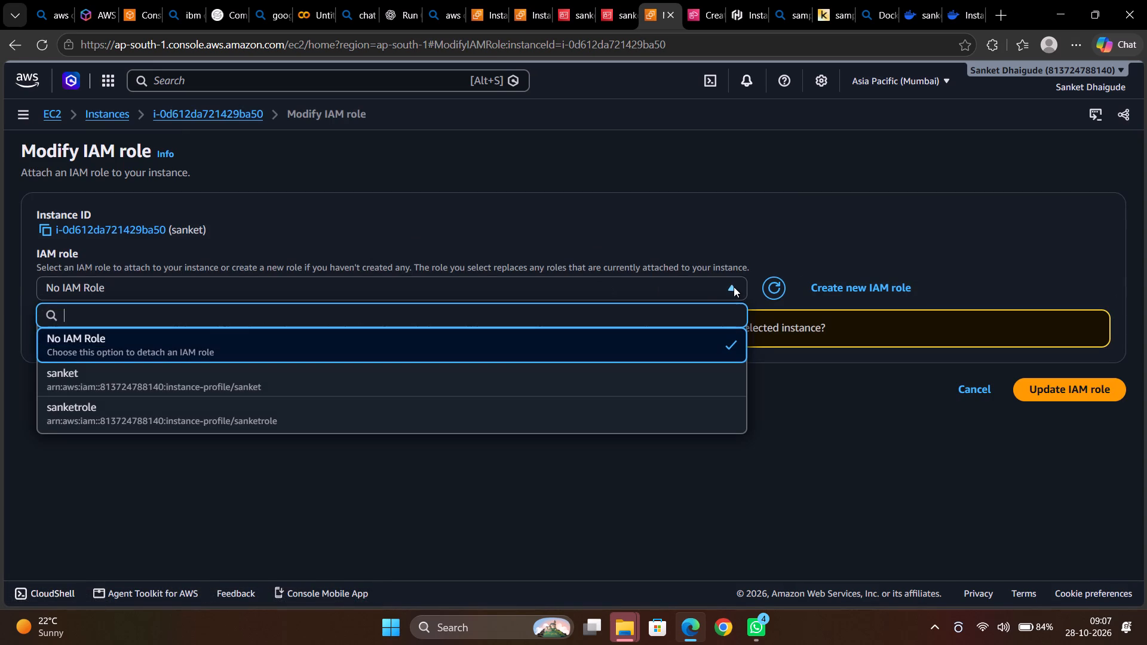
click(435, 411)
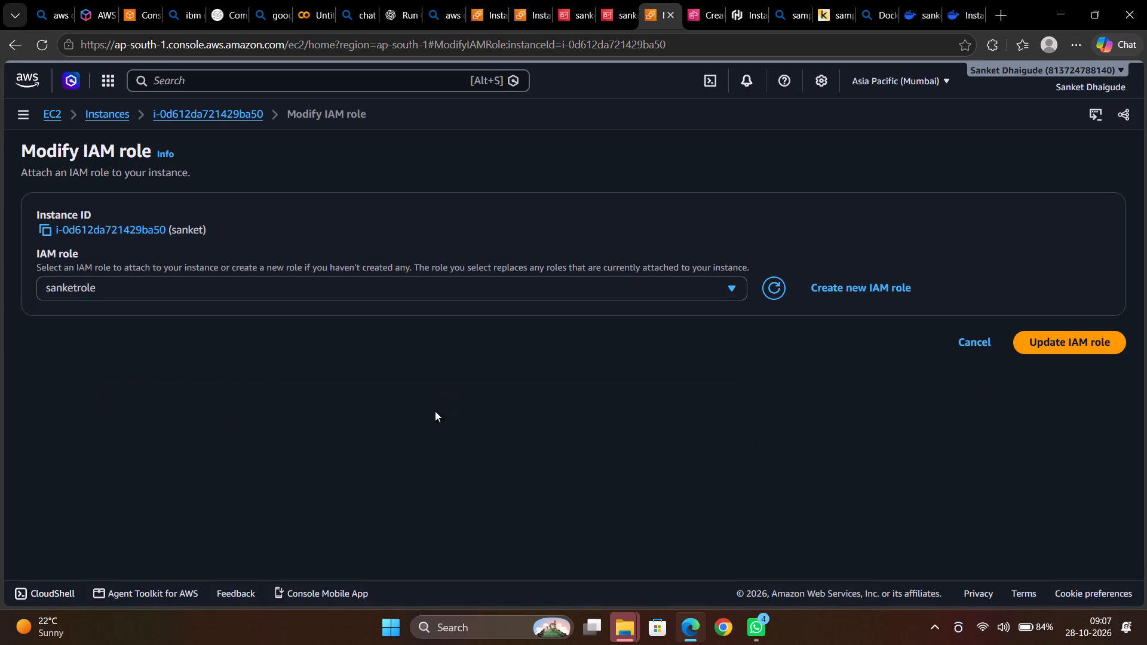
click(1044, 343)
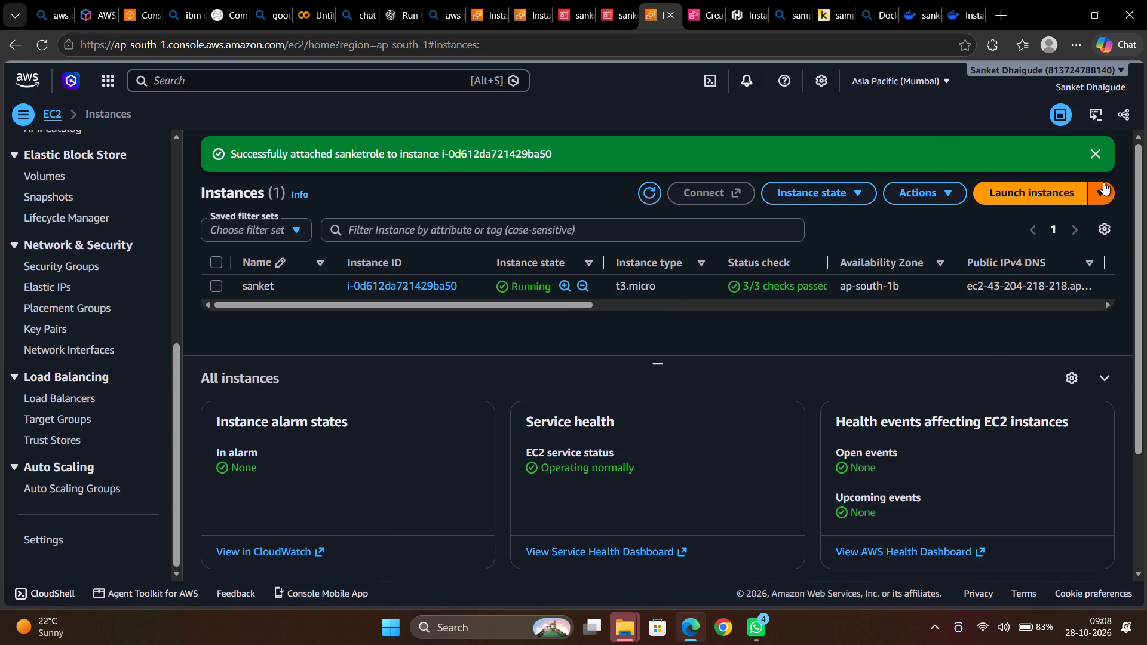
click(1096, 158)
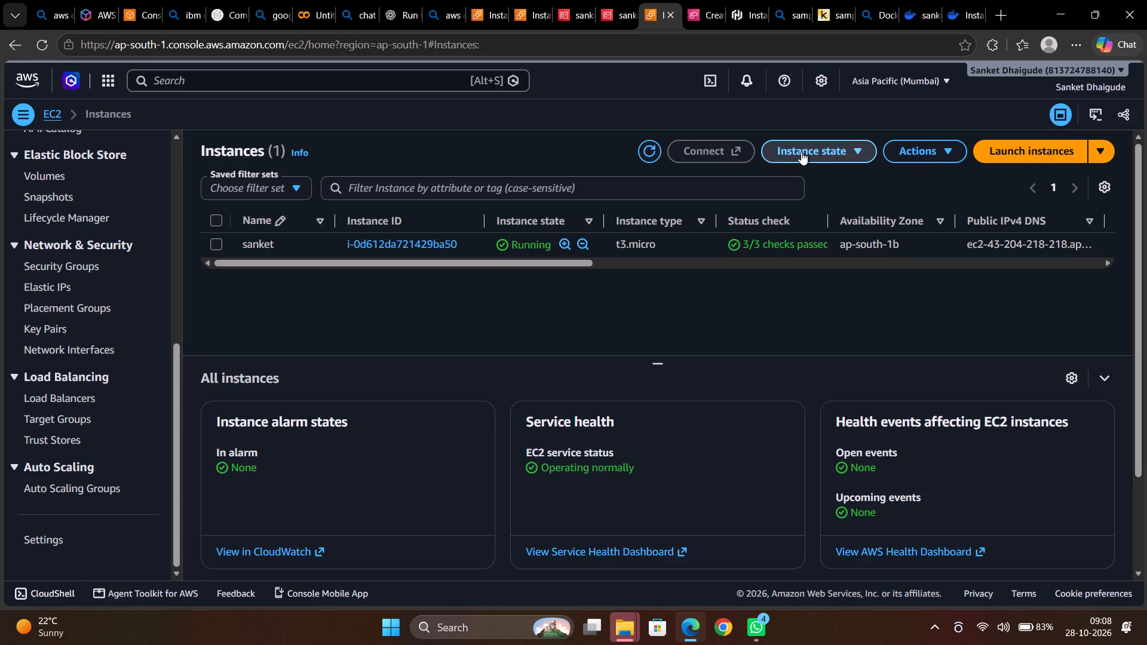
Select the instance sanket in the EC2 instances list and terminate (delete) it, leaving Skip OS shutdown off.
click(801, 152)
click(801, 262)
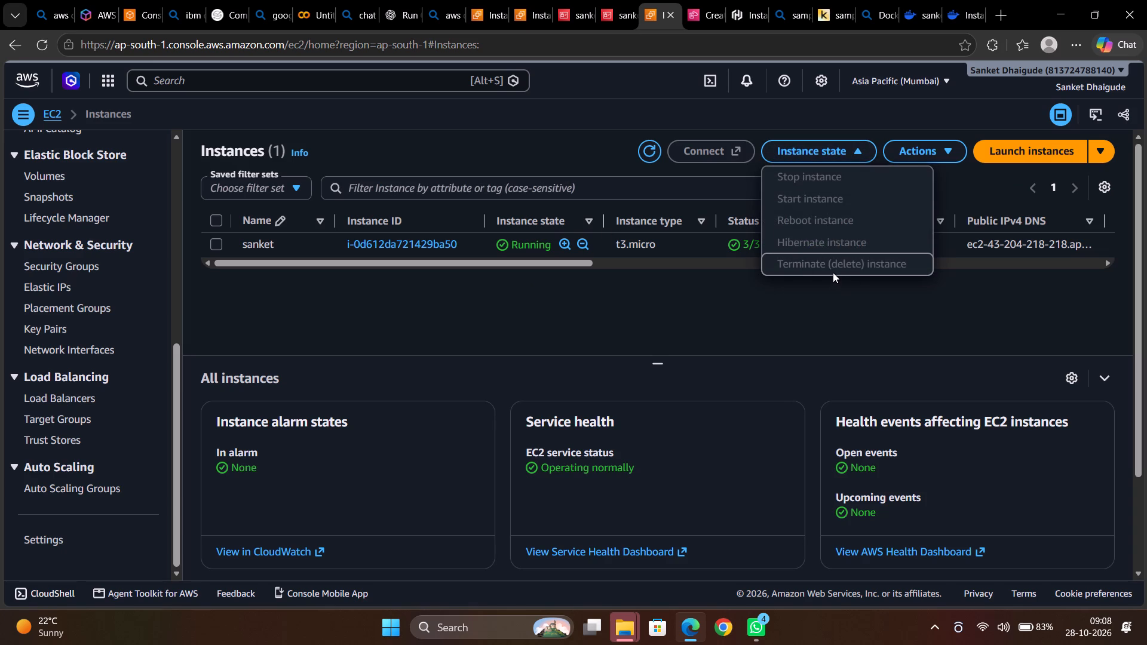
triple_click(834, 269)
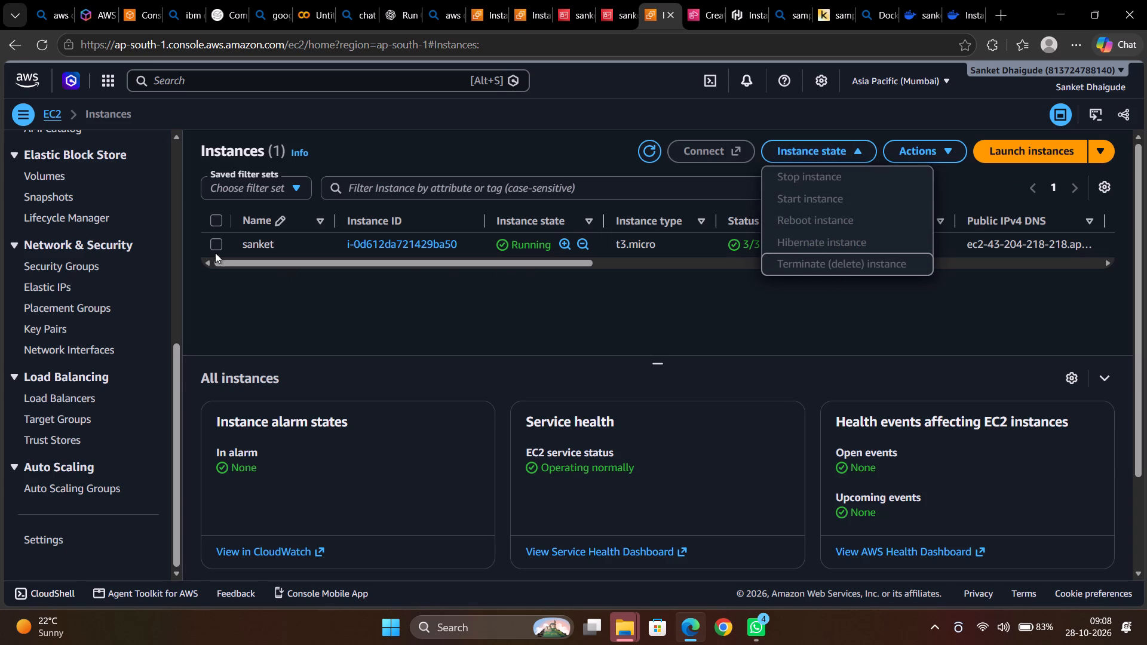
click(211, 243)
click(215, 243)
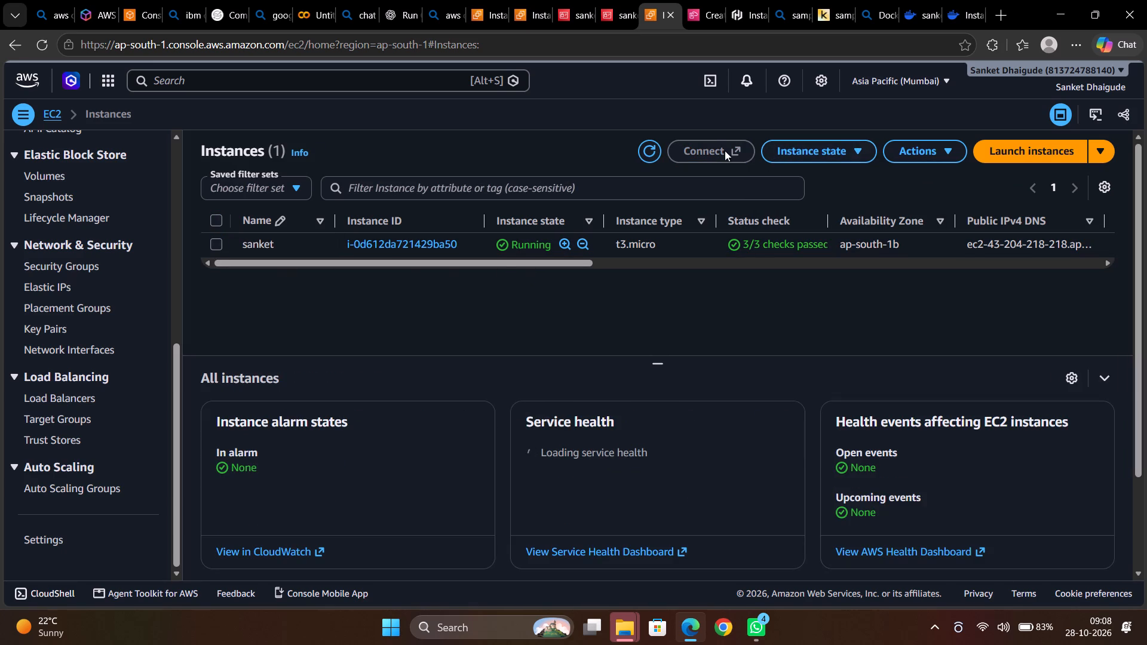
click(213, 250)
click(215, 245)
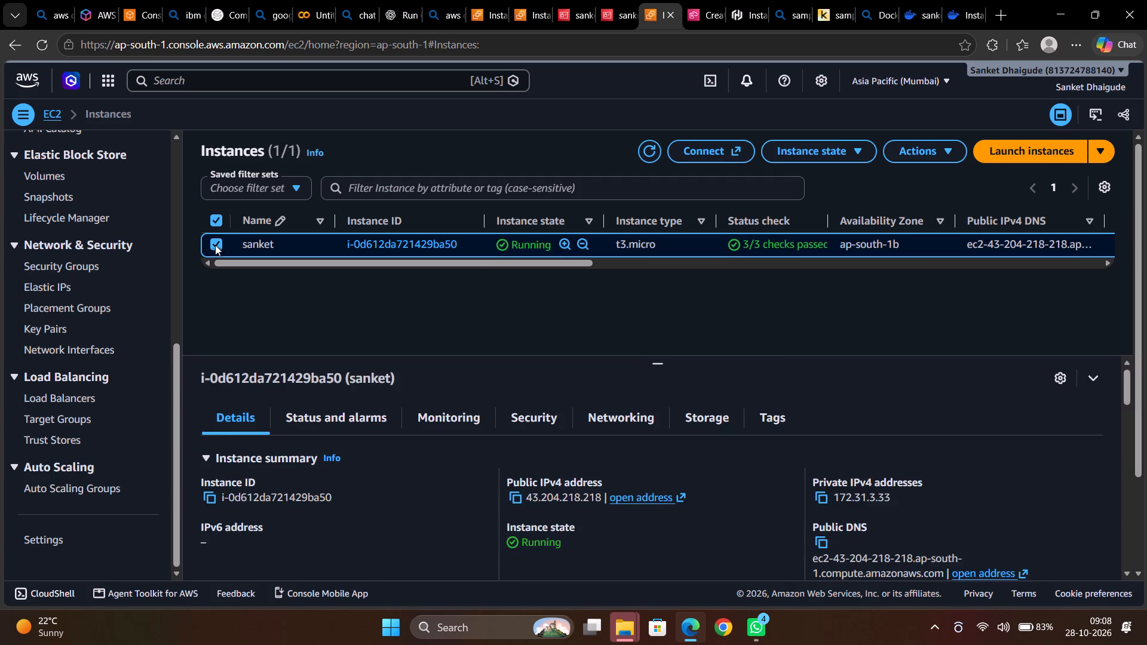
click(215, 245)
click(909, 158)
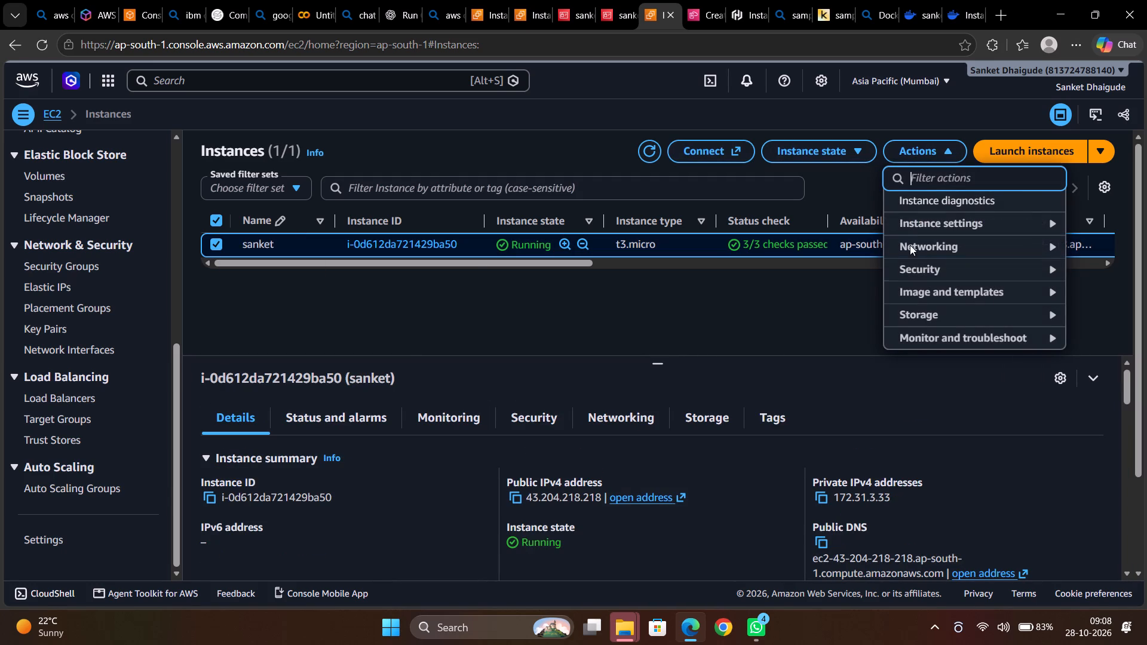
click(823, 151)
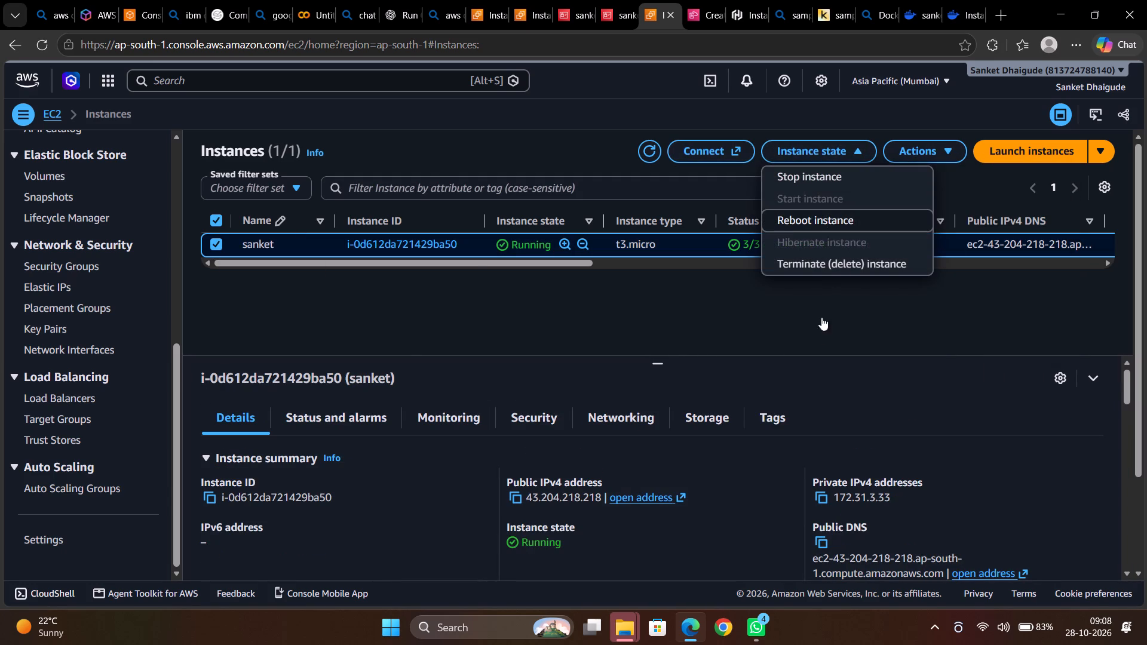
click(817, 266)
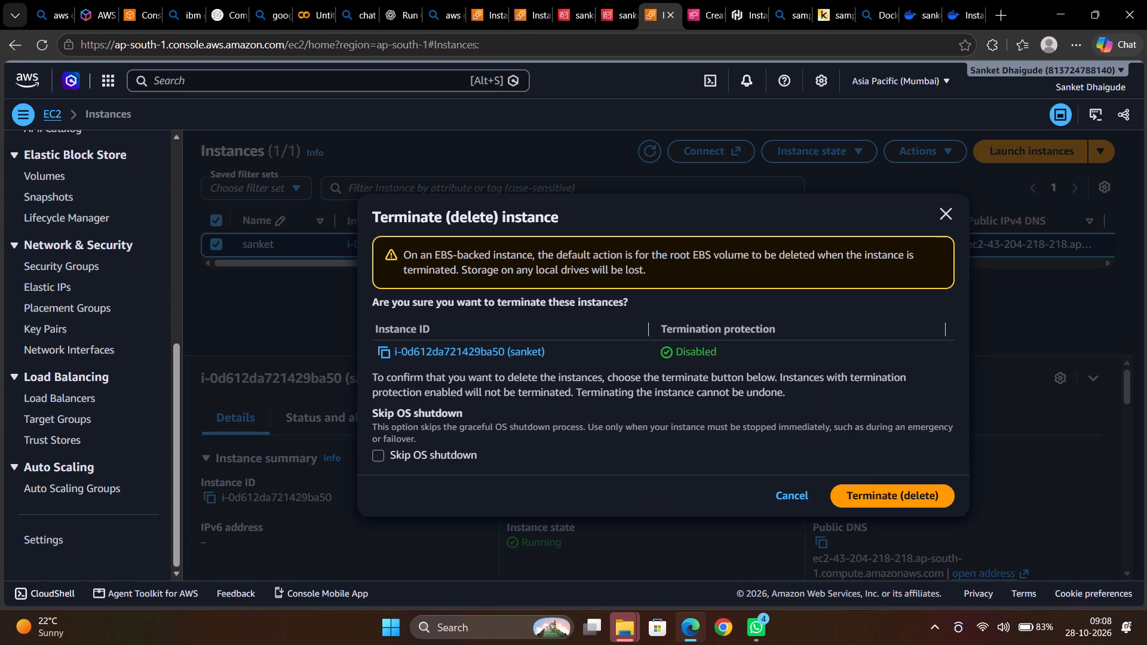
click(870, 493)
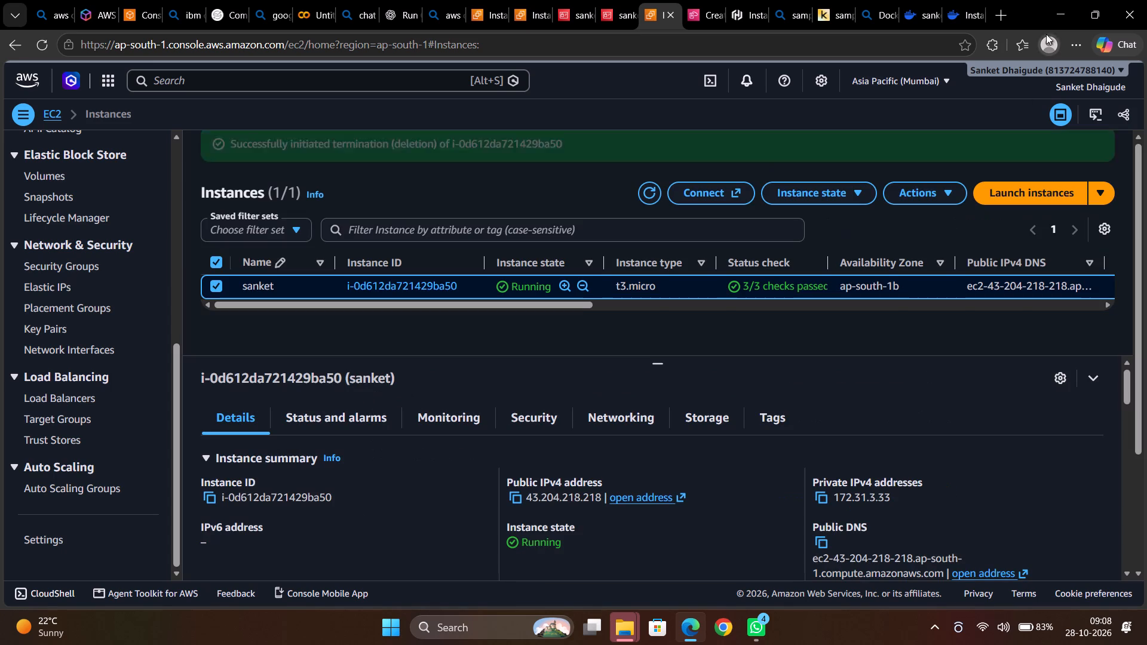
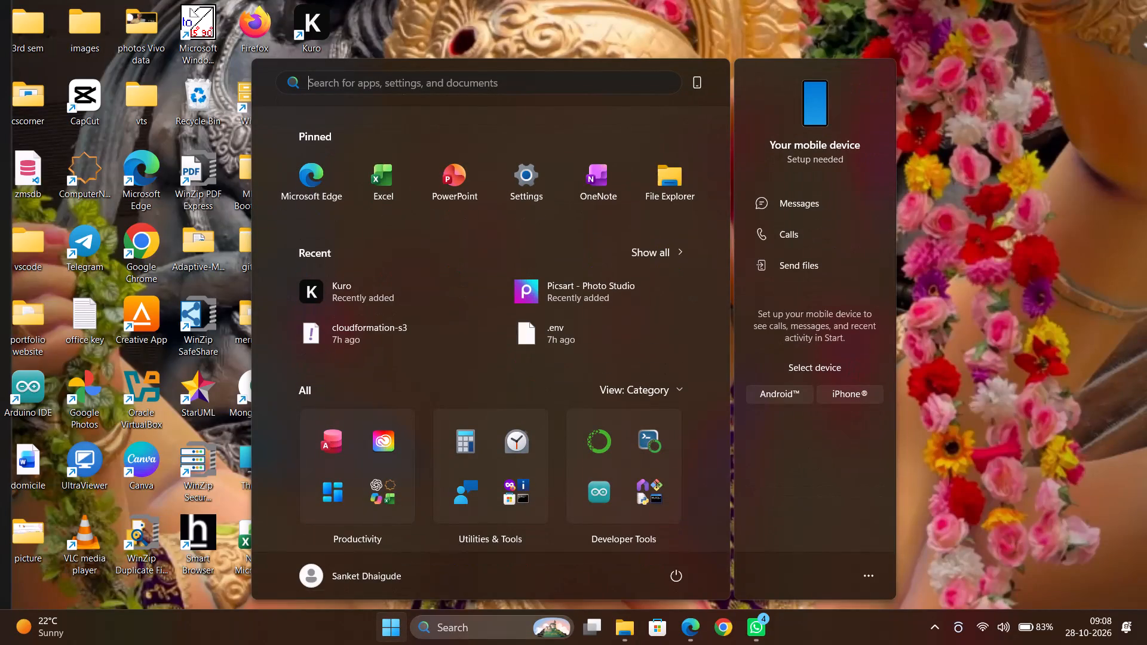
Shut down the computer.
click(669, 577)
click(671, 523)
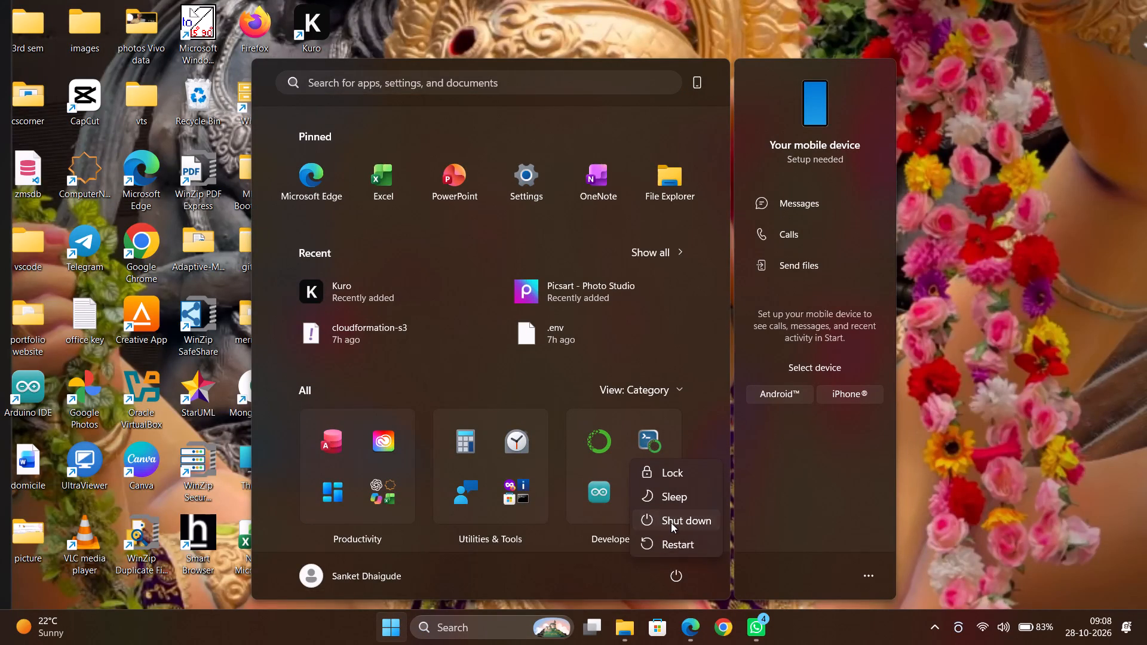